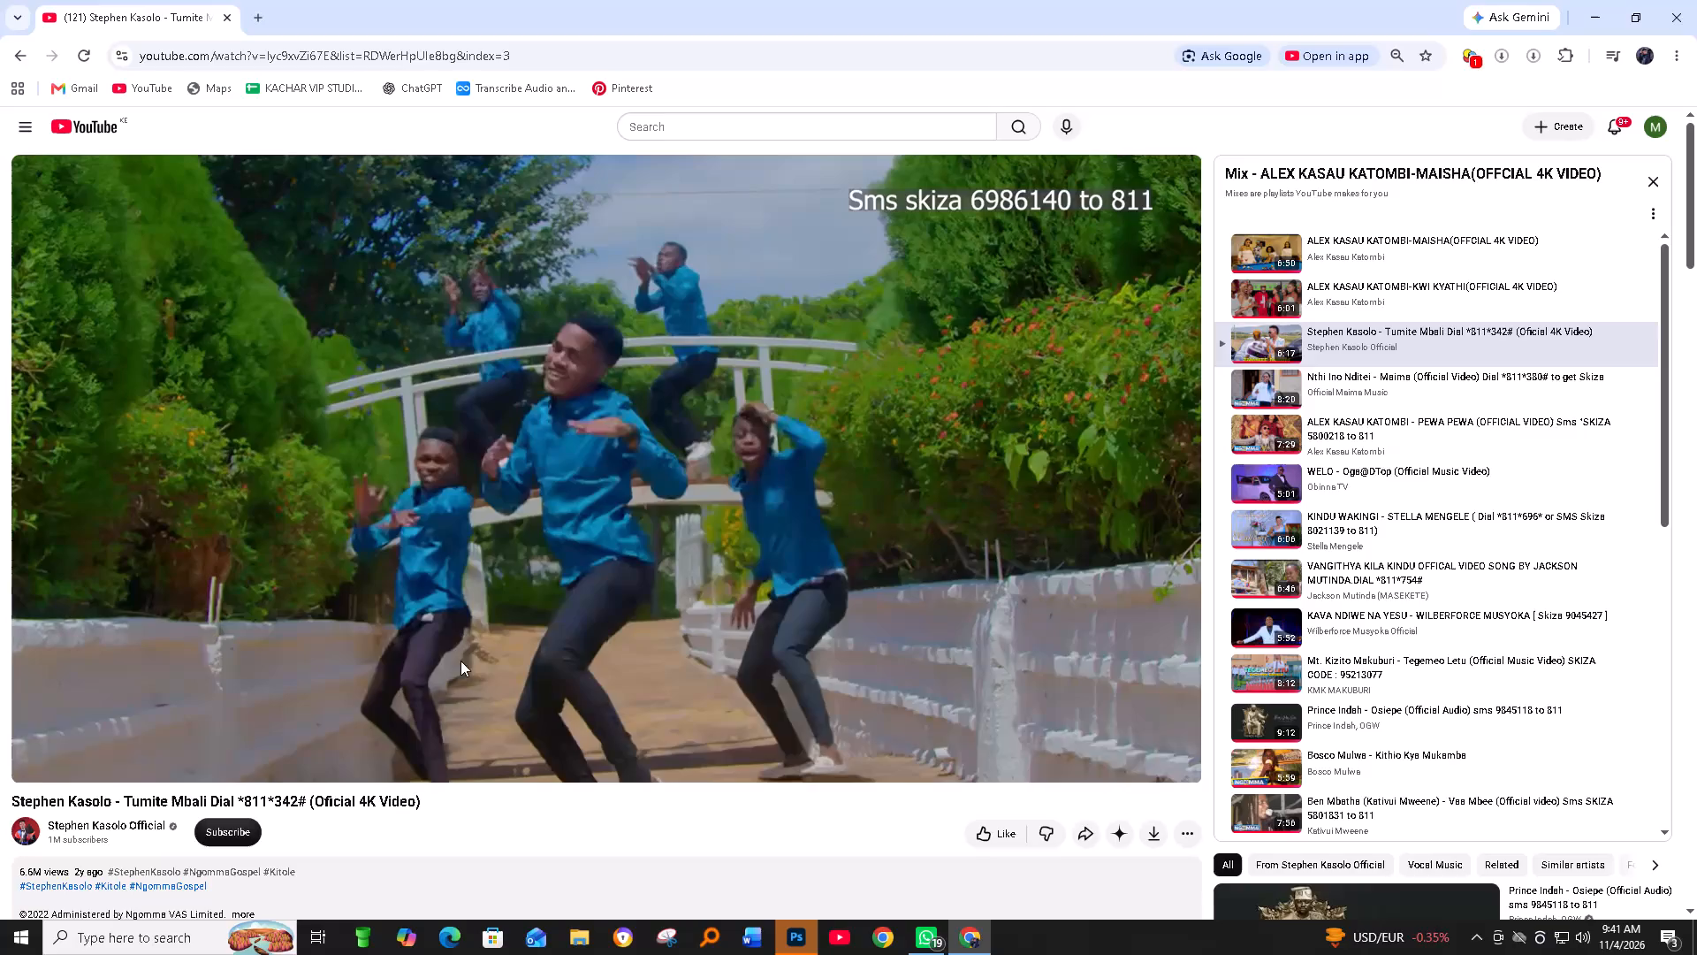
# Switch to File Explorer and examine the latest shots in the camera card's DCIM\140D7500 folder as large thumbnails.
pyautogui.click(575, 938)
pyautogui.click(78, 748)
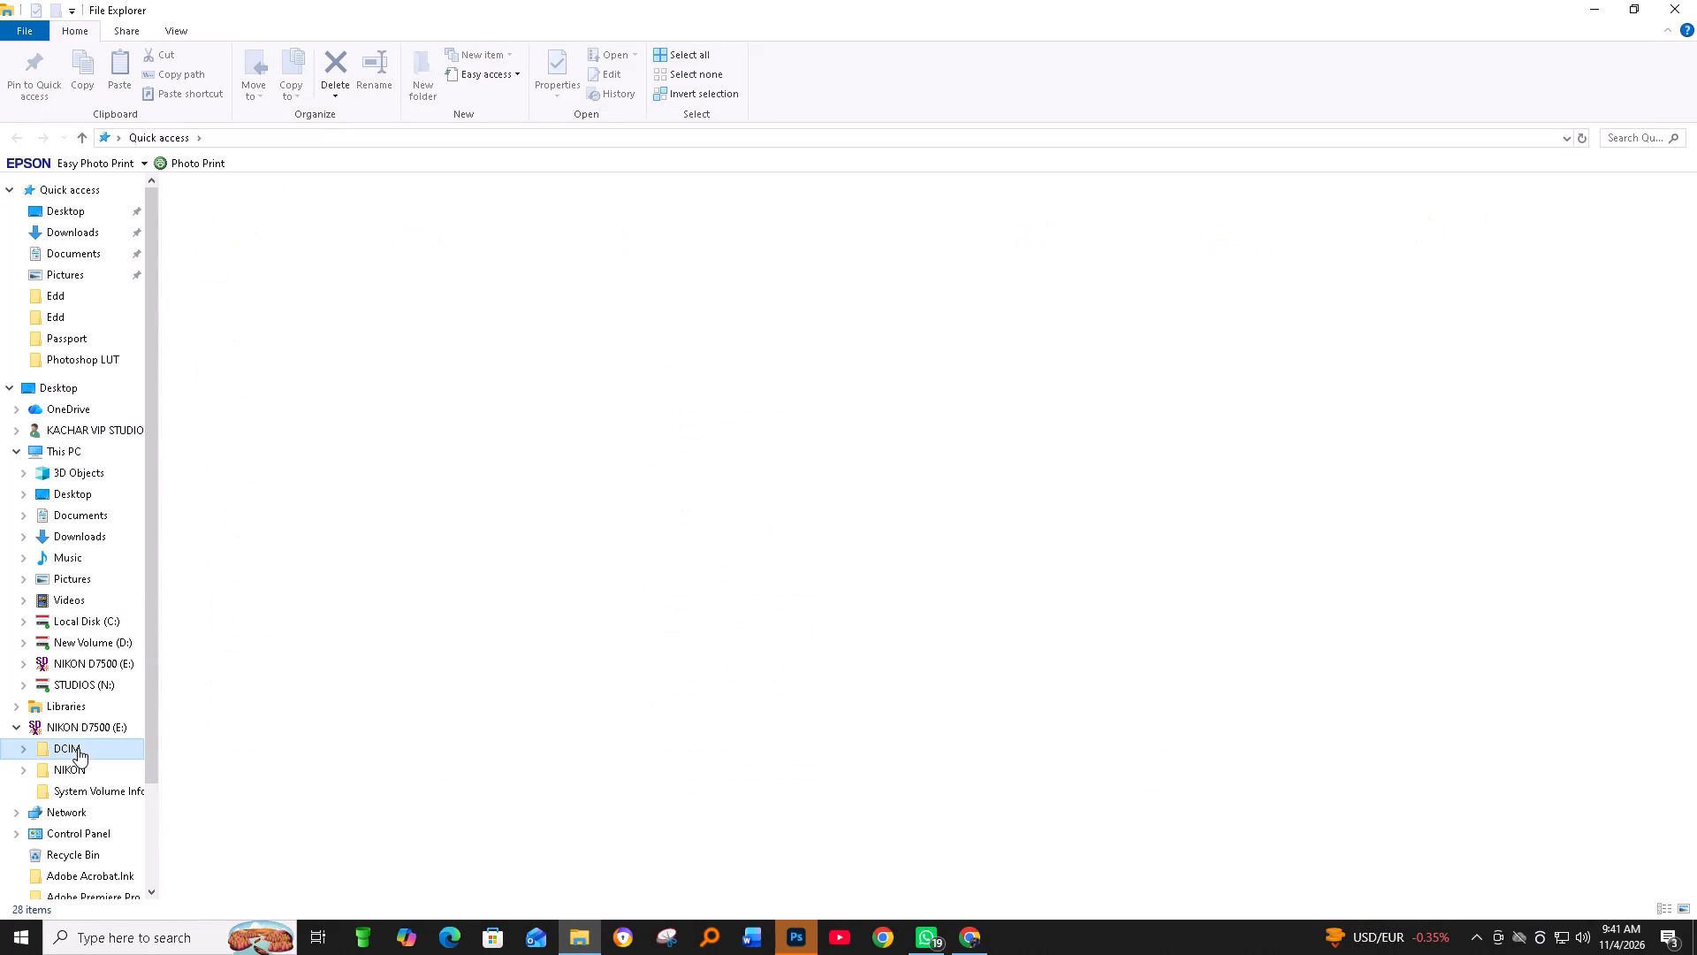
pyautogui.doubleClick(255, 264)
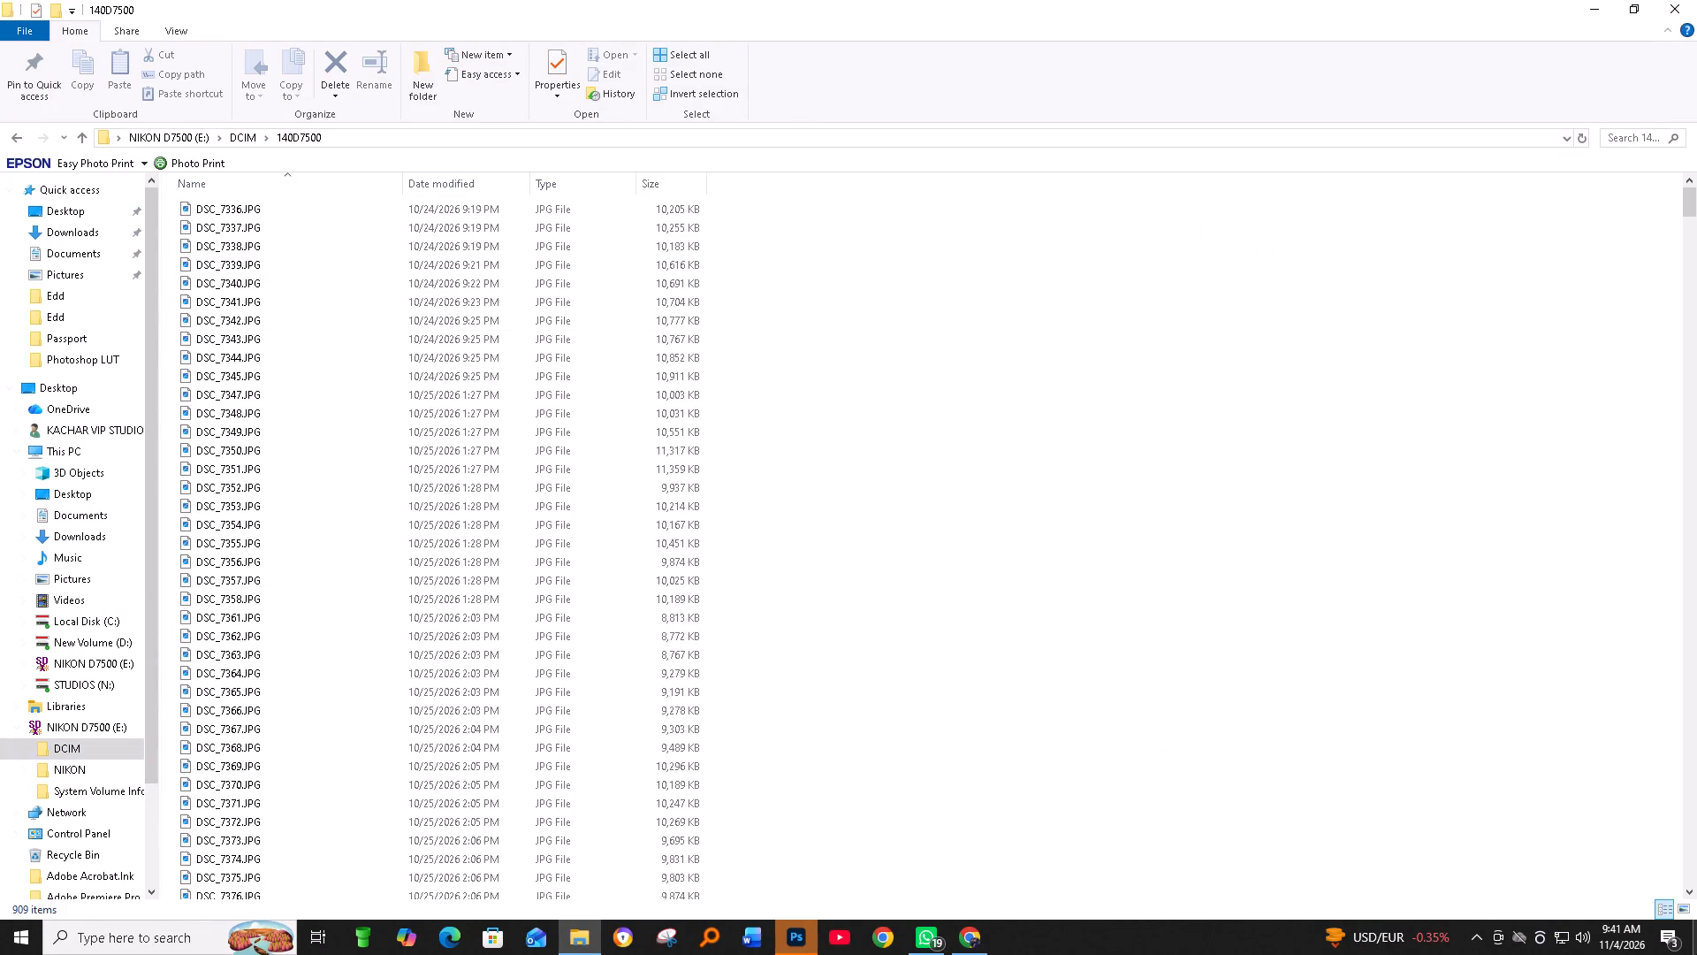
pyautogui.click(1685, 907)
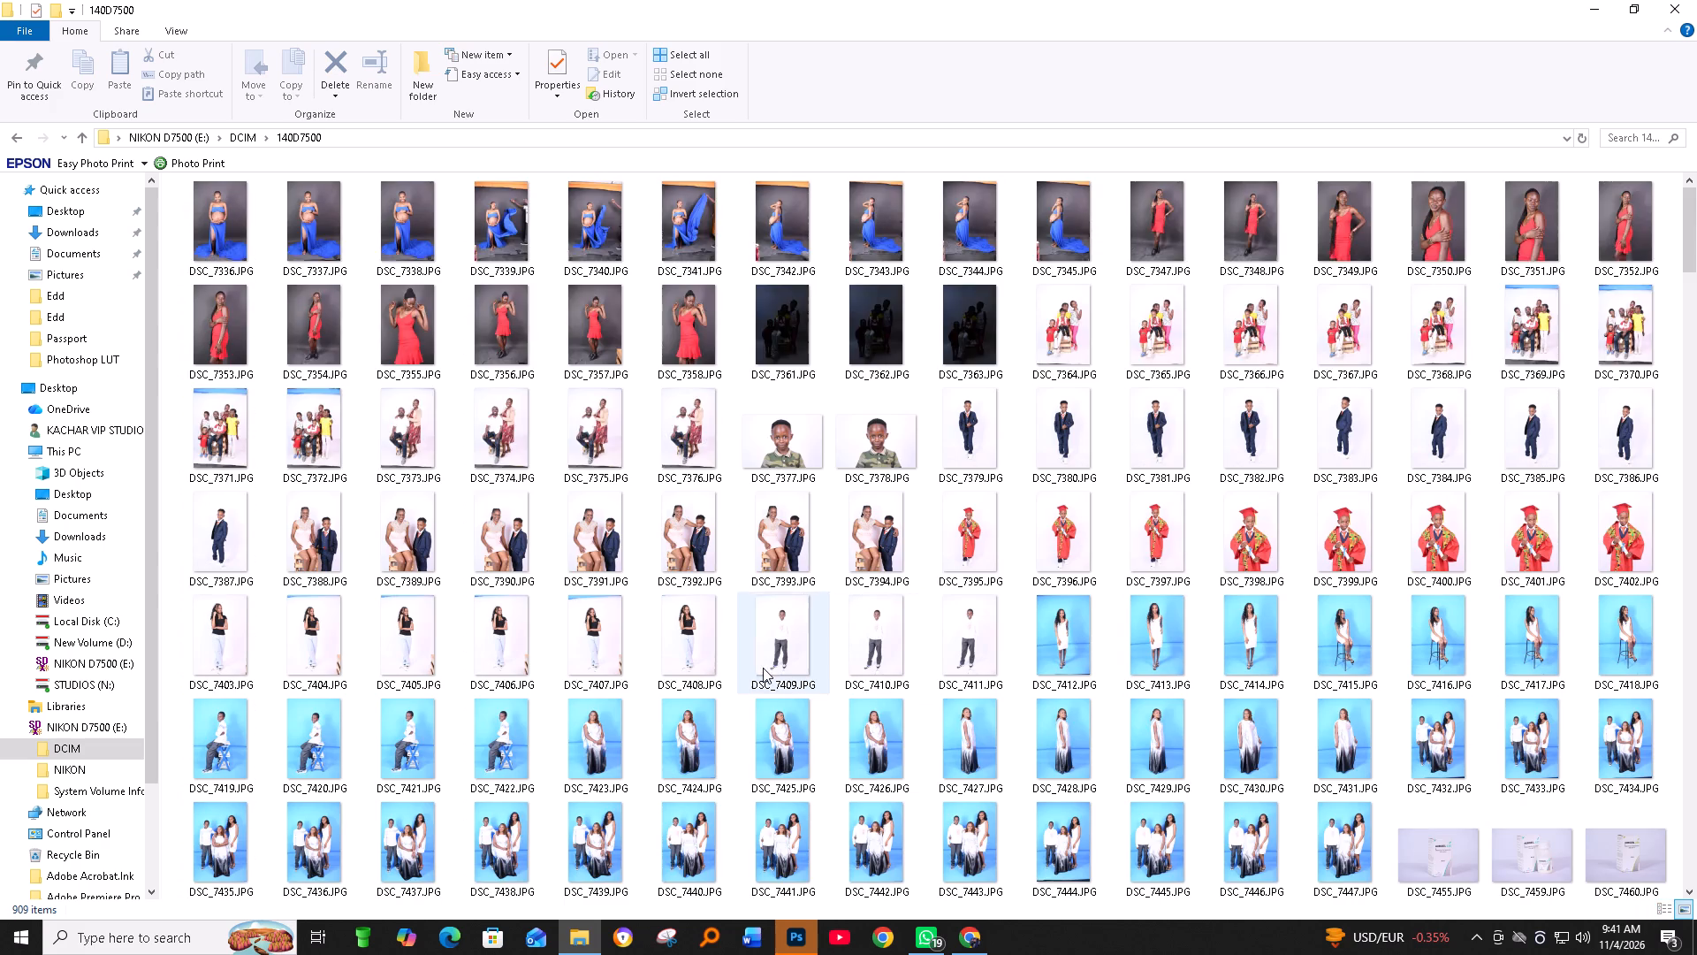
pyautogui.scroll(-15, 763, 668)
pyautogui.scroll(-6, 763, 668)
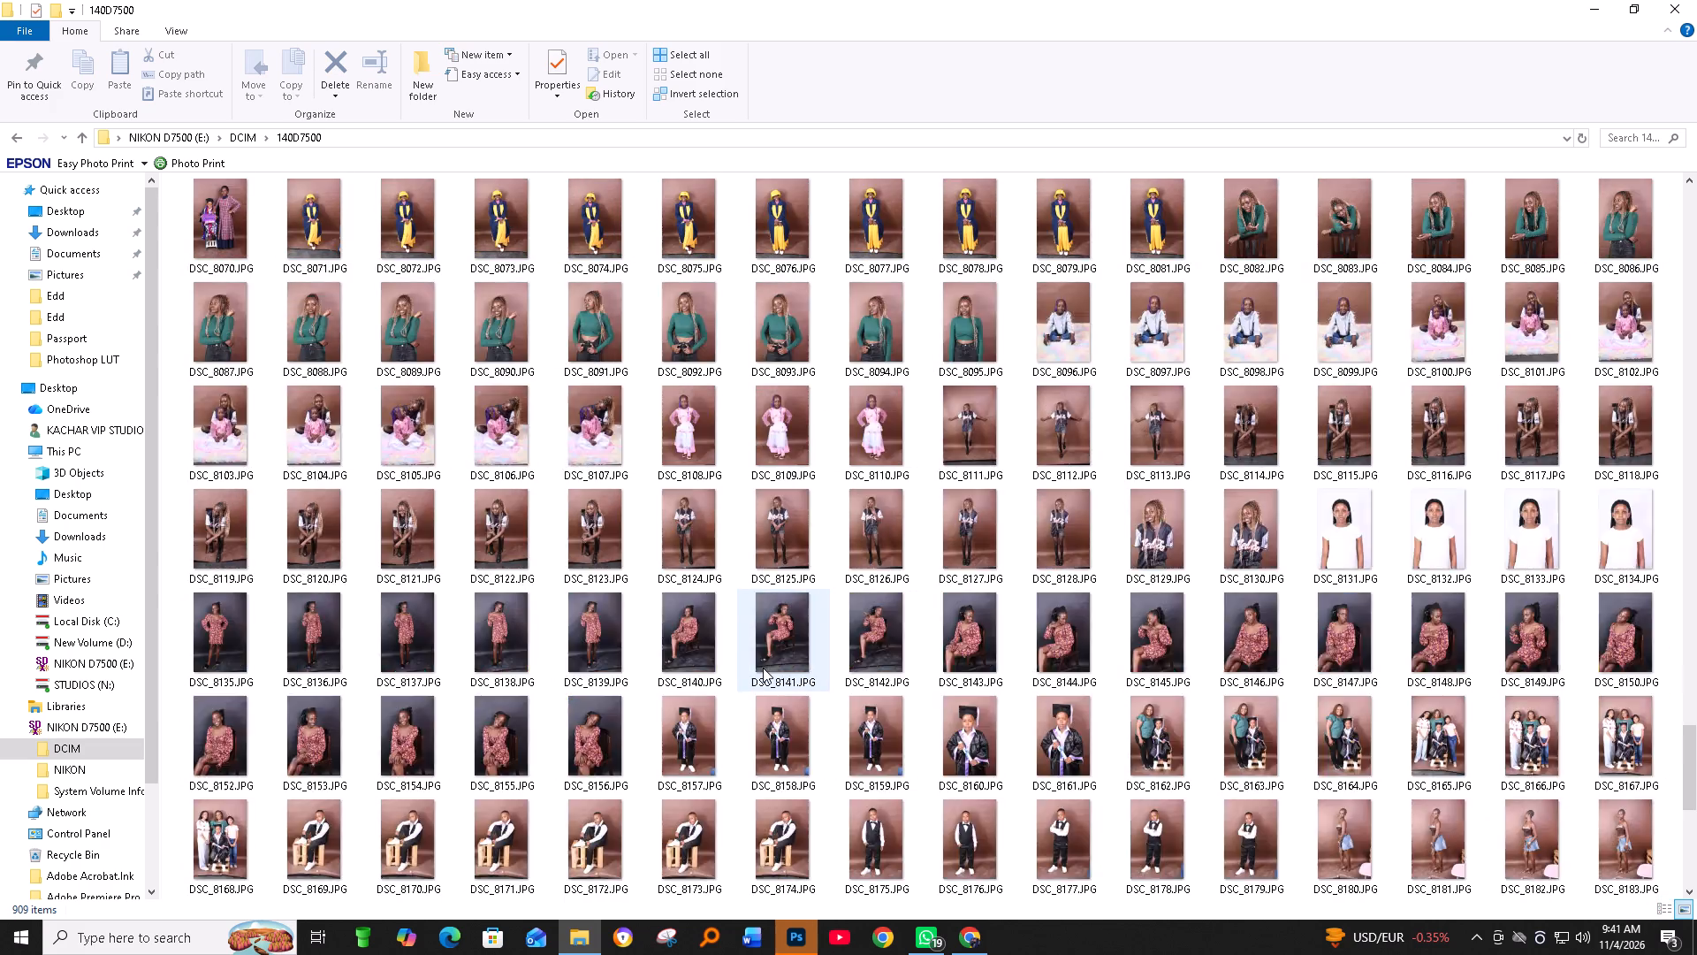
pyautogui.scroll(-10, 763, 668)
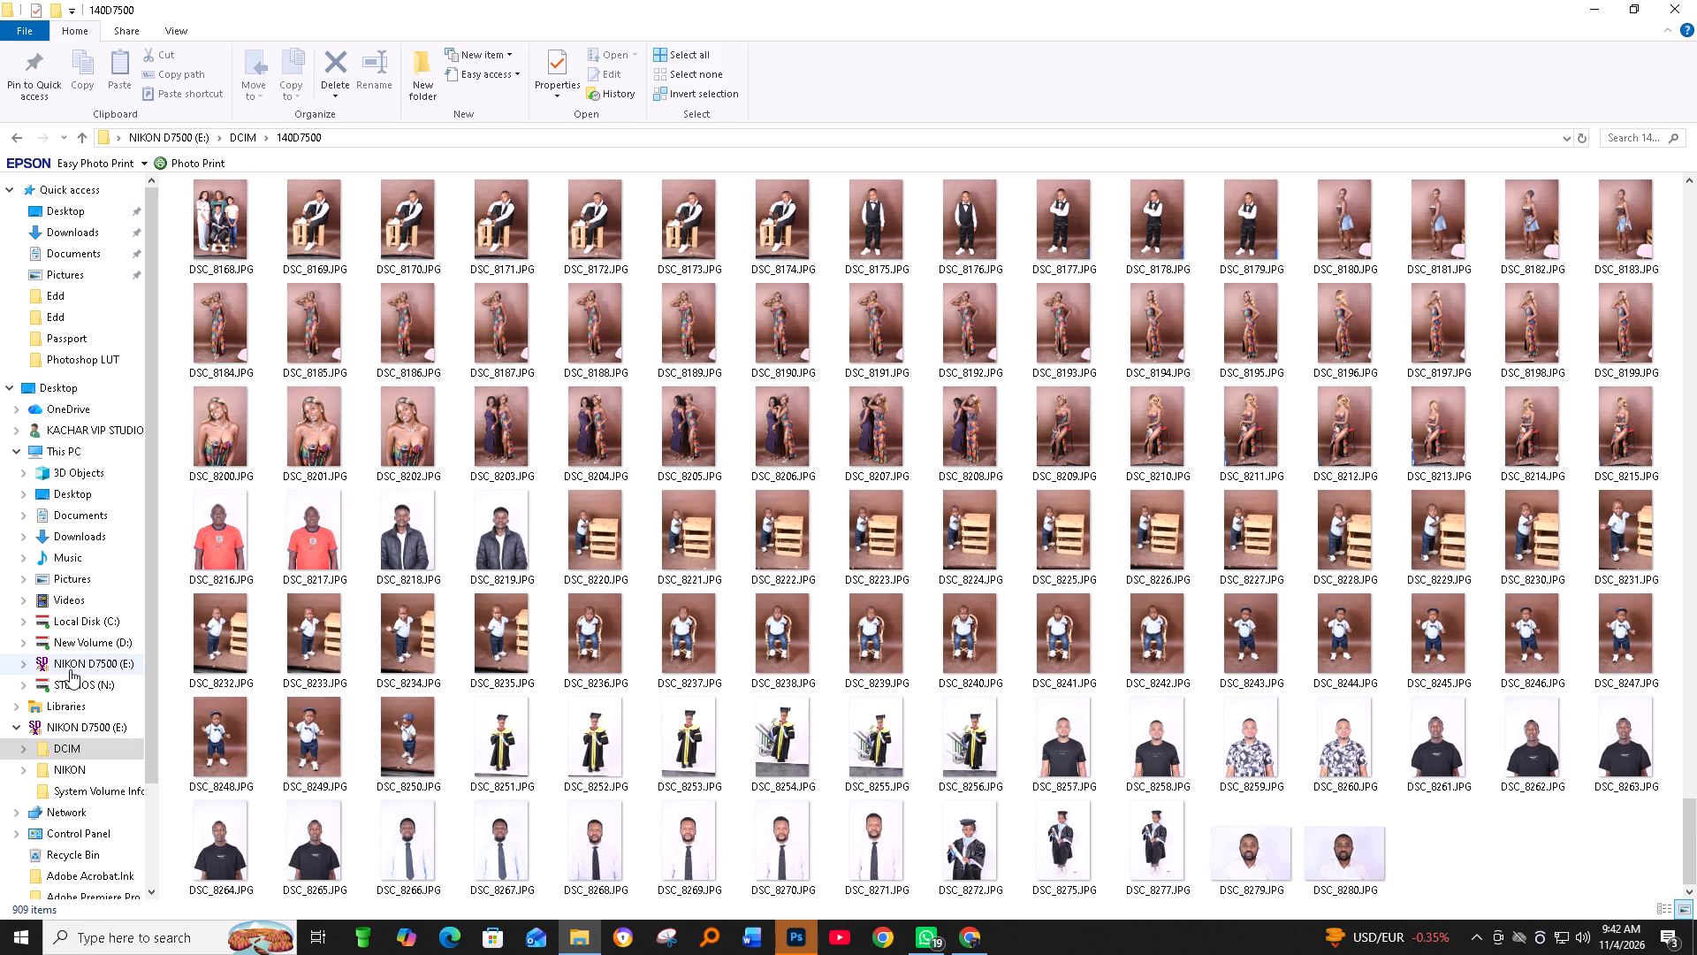
# In the November folder on New Volume (D:), look through the client folders and open the one holding DSC_8272, DSC_8275 and DSC_8277.
pyautogui.click(99, 635)
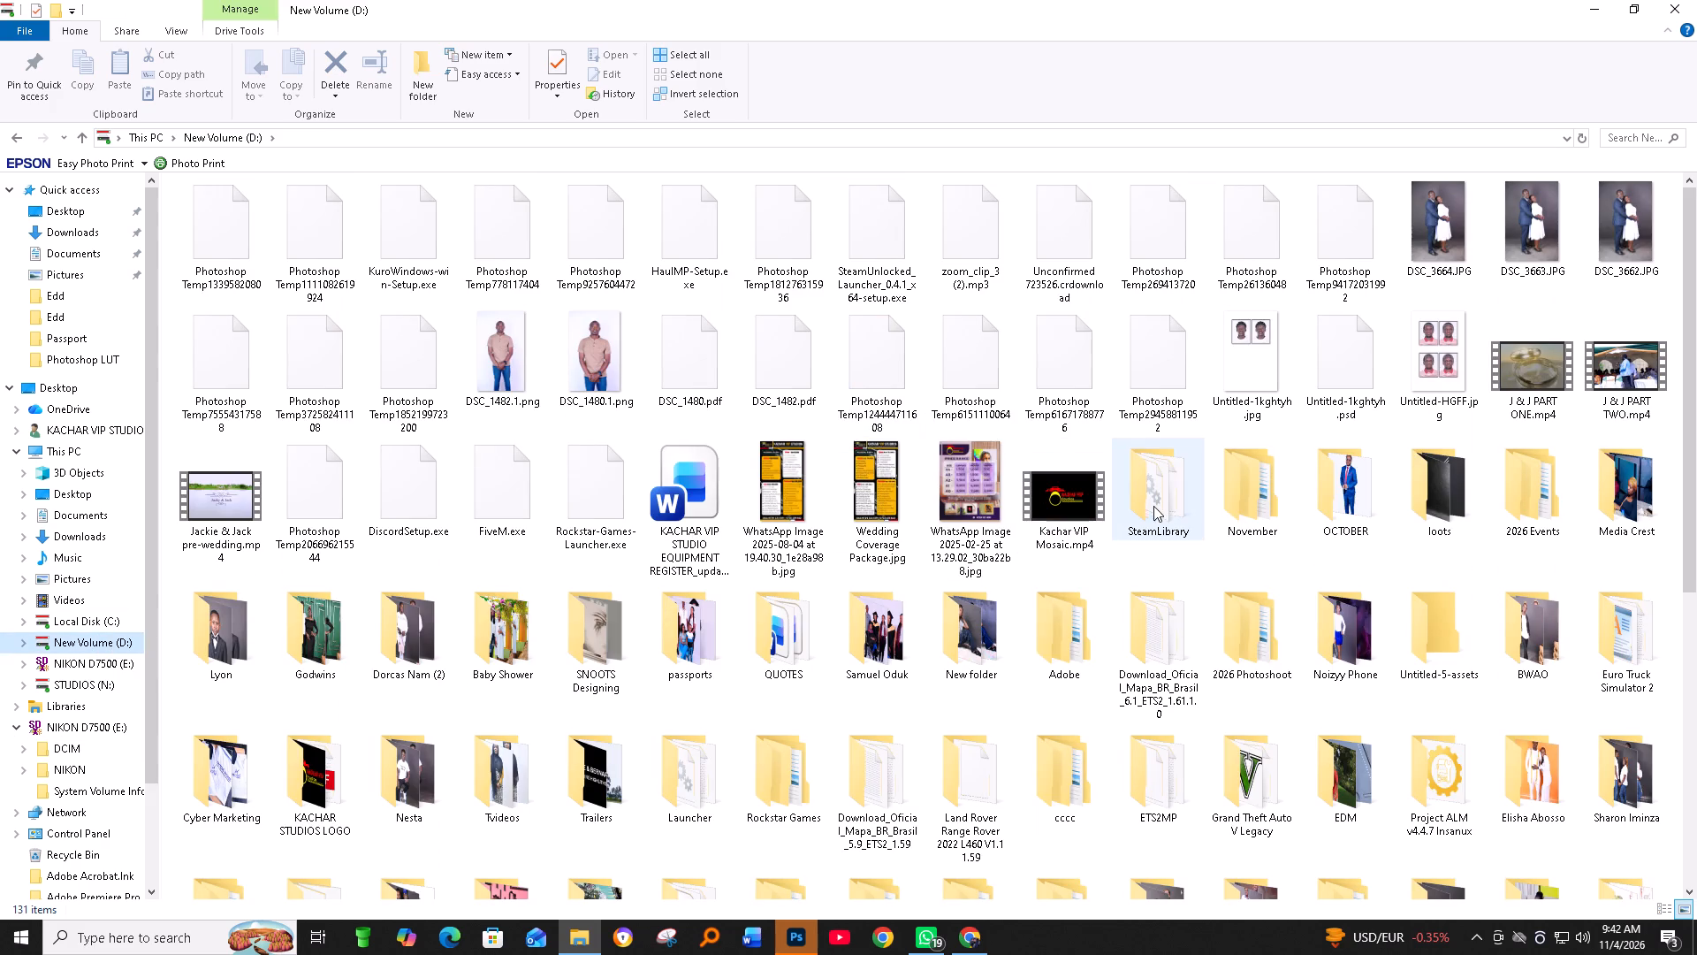
pyautogui.doubleClick(1272, 504)
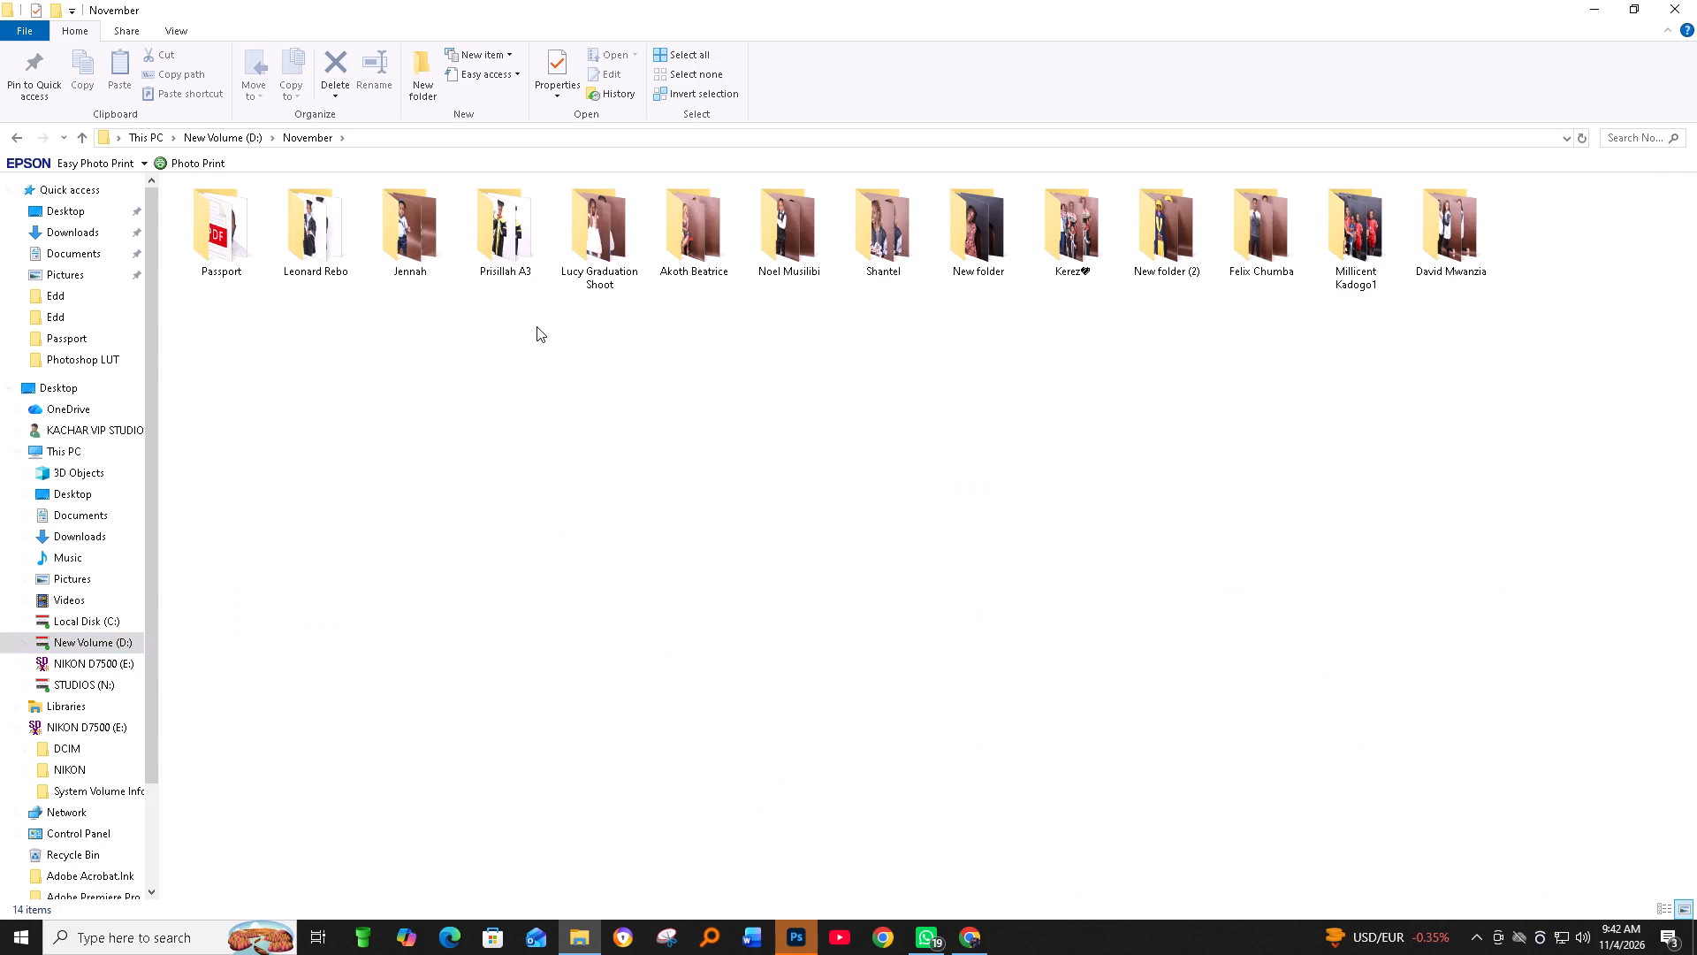
pyautogui.click(536, 326)
pyautogui.doubleClick(713, 236)
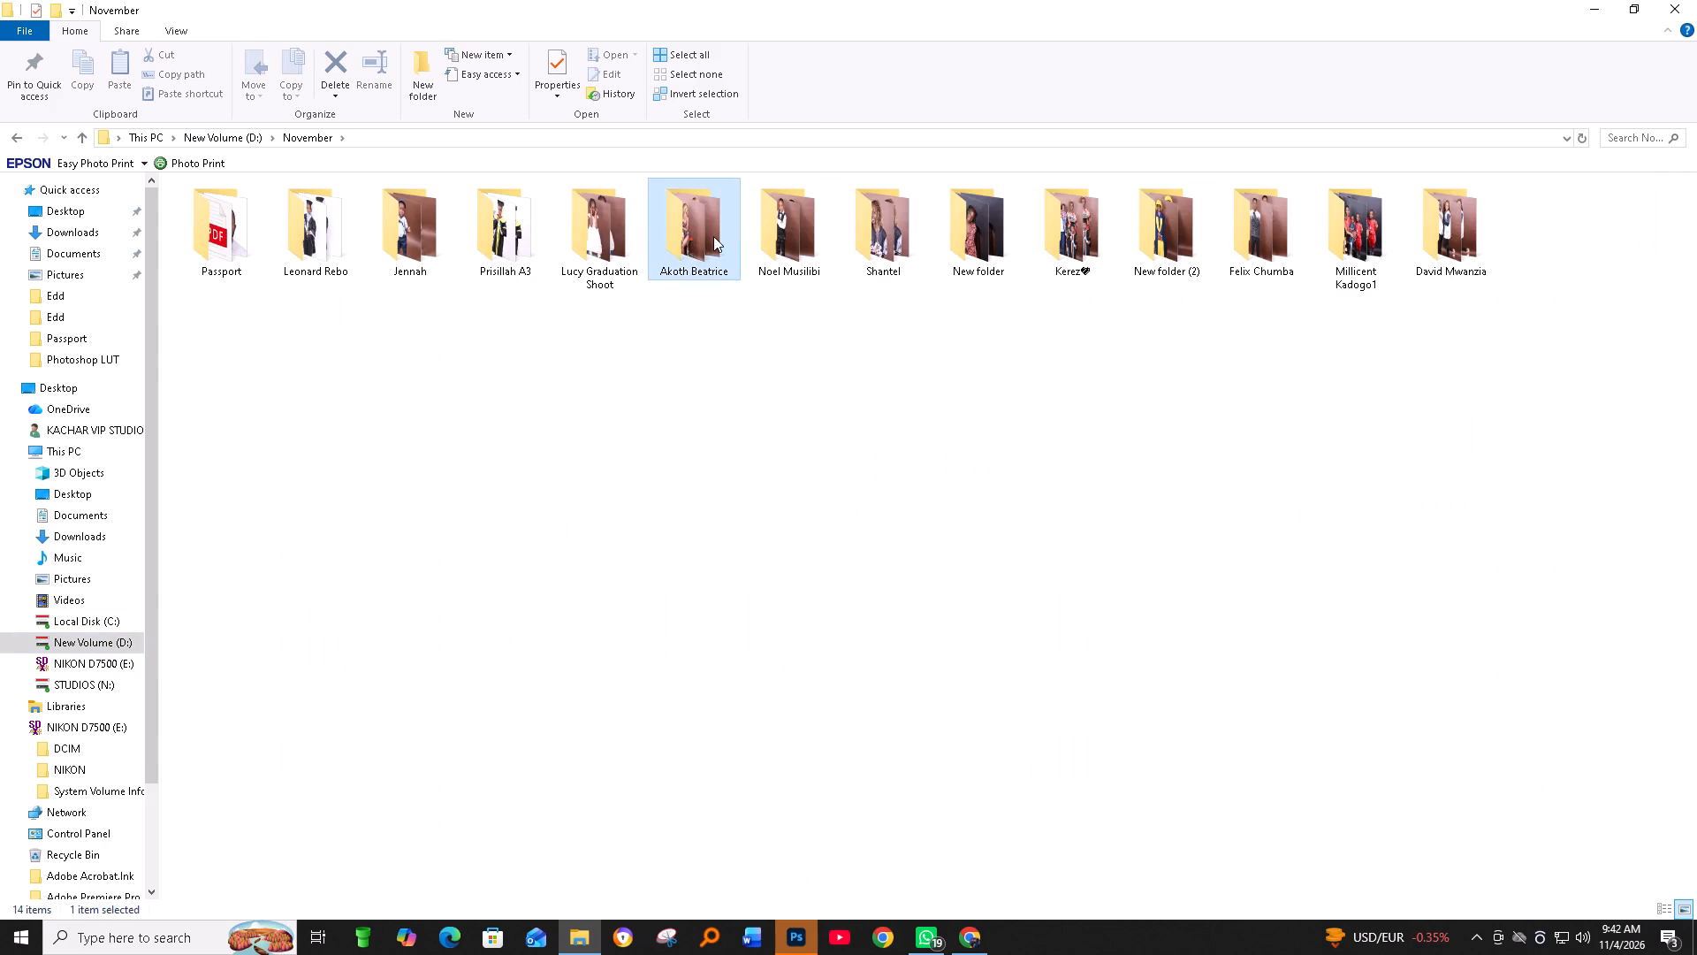
pyautogui.click(300, 137)
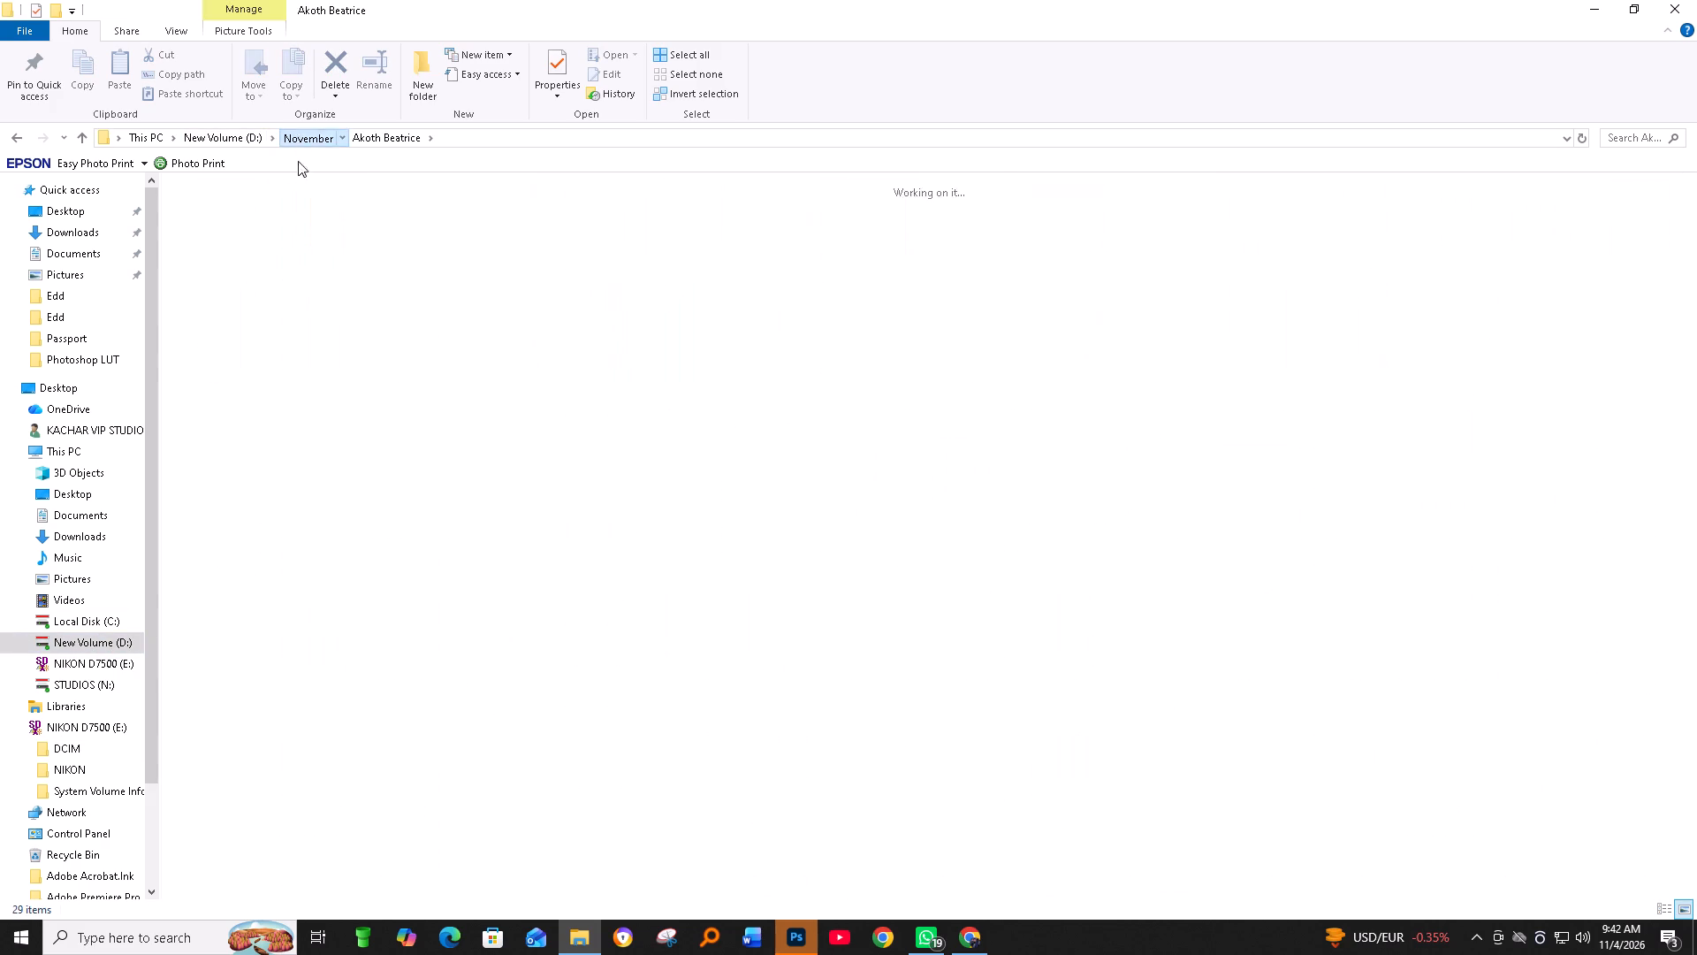
pyautogui.click(634, 578)
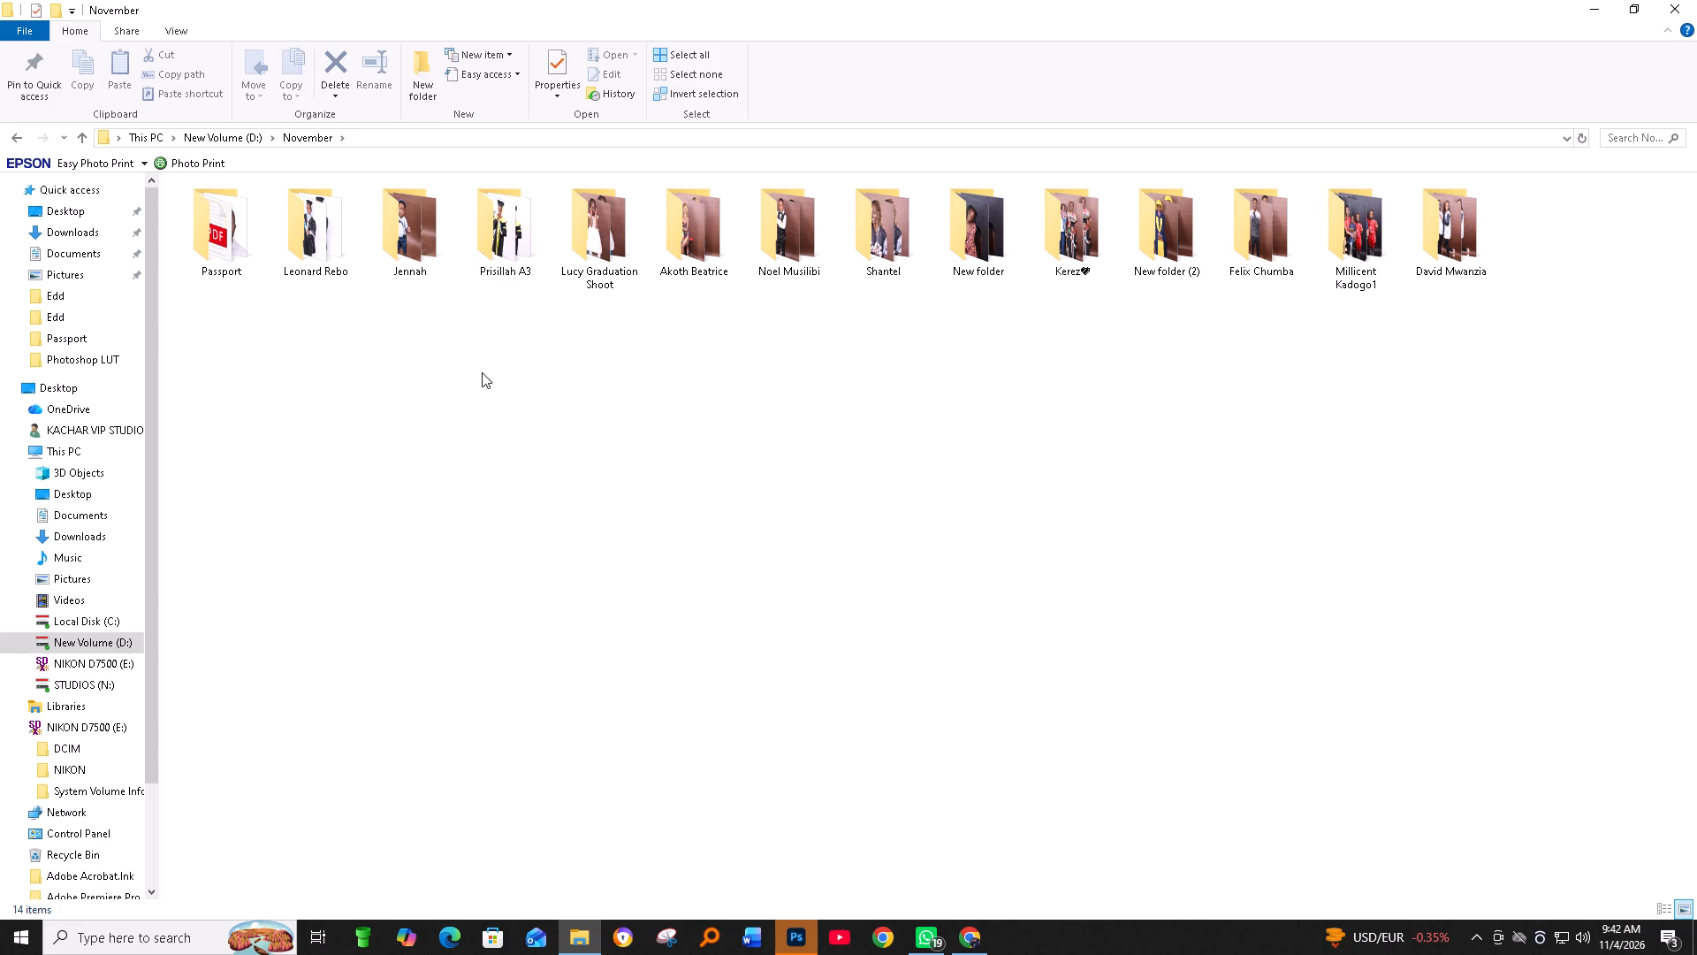
pyautogui.doubleClick(509, 238)
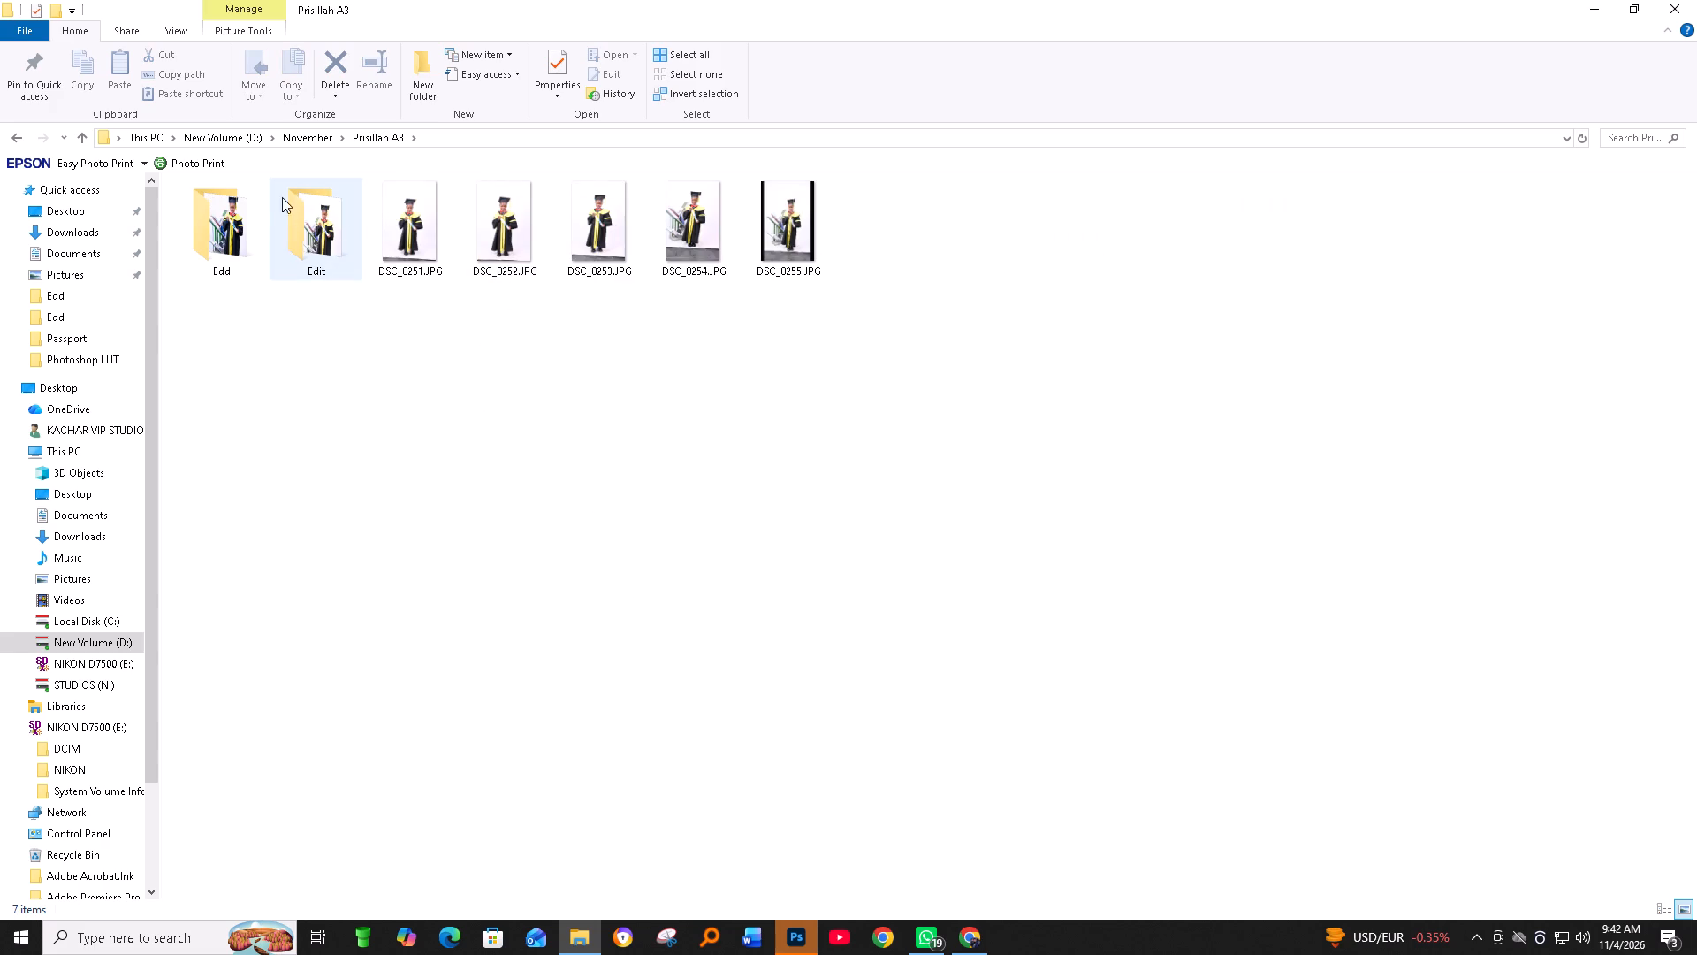
pyautogui.click(312, 137)
pyautogui.click(497, 507)
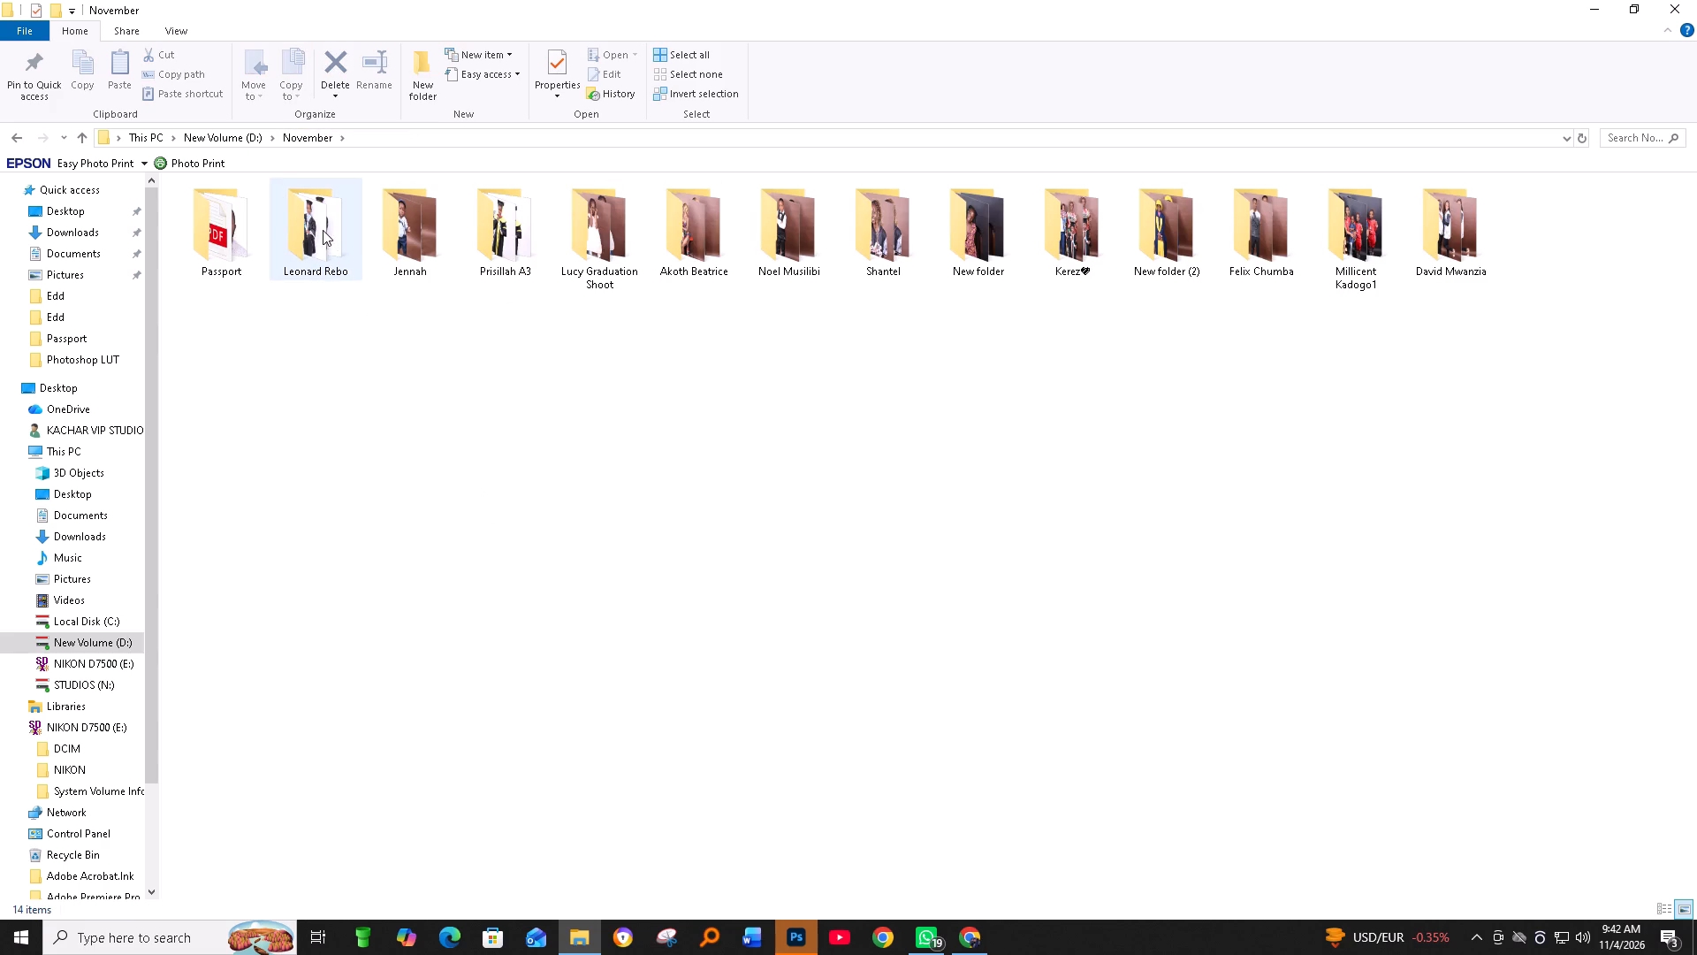
pyautogui.doubleClick(323, 230)
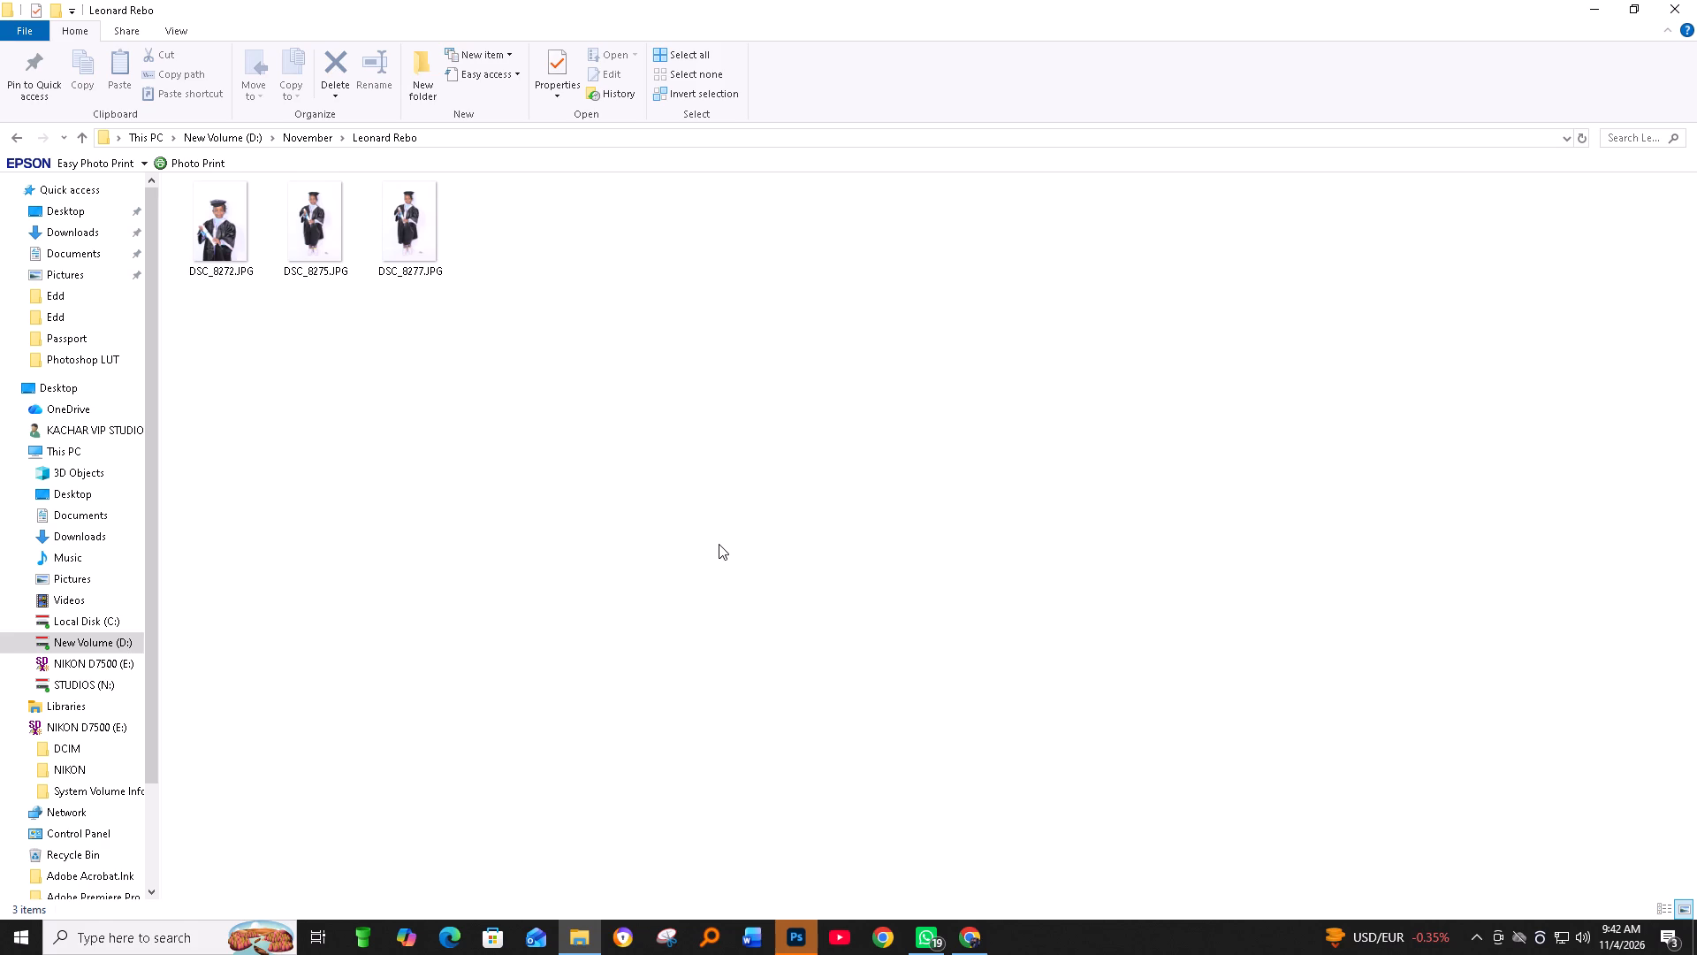
# Create a new subfolder named Edit alongside the graduation photos.
pyautogui.rightClick(554, 352)
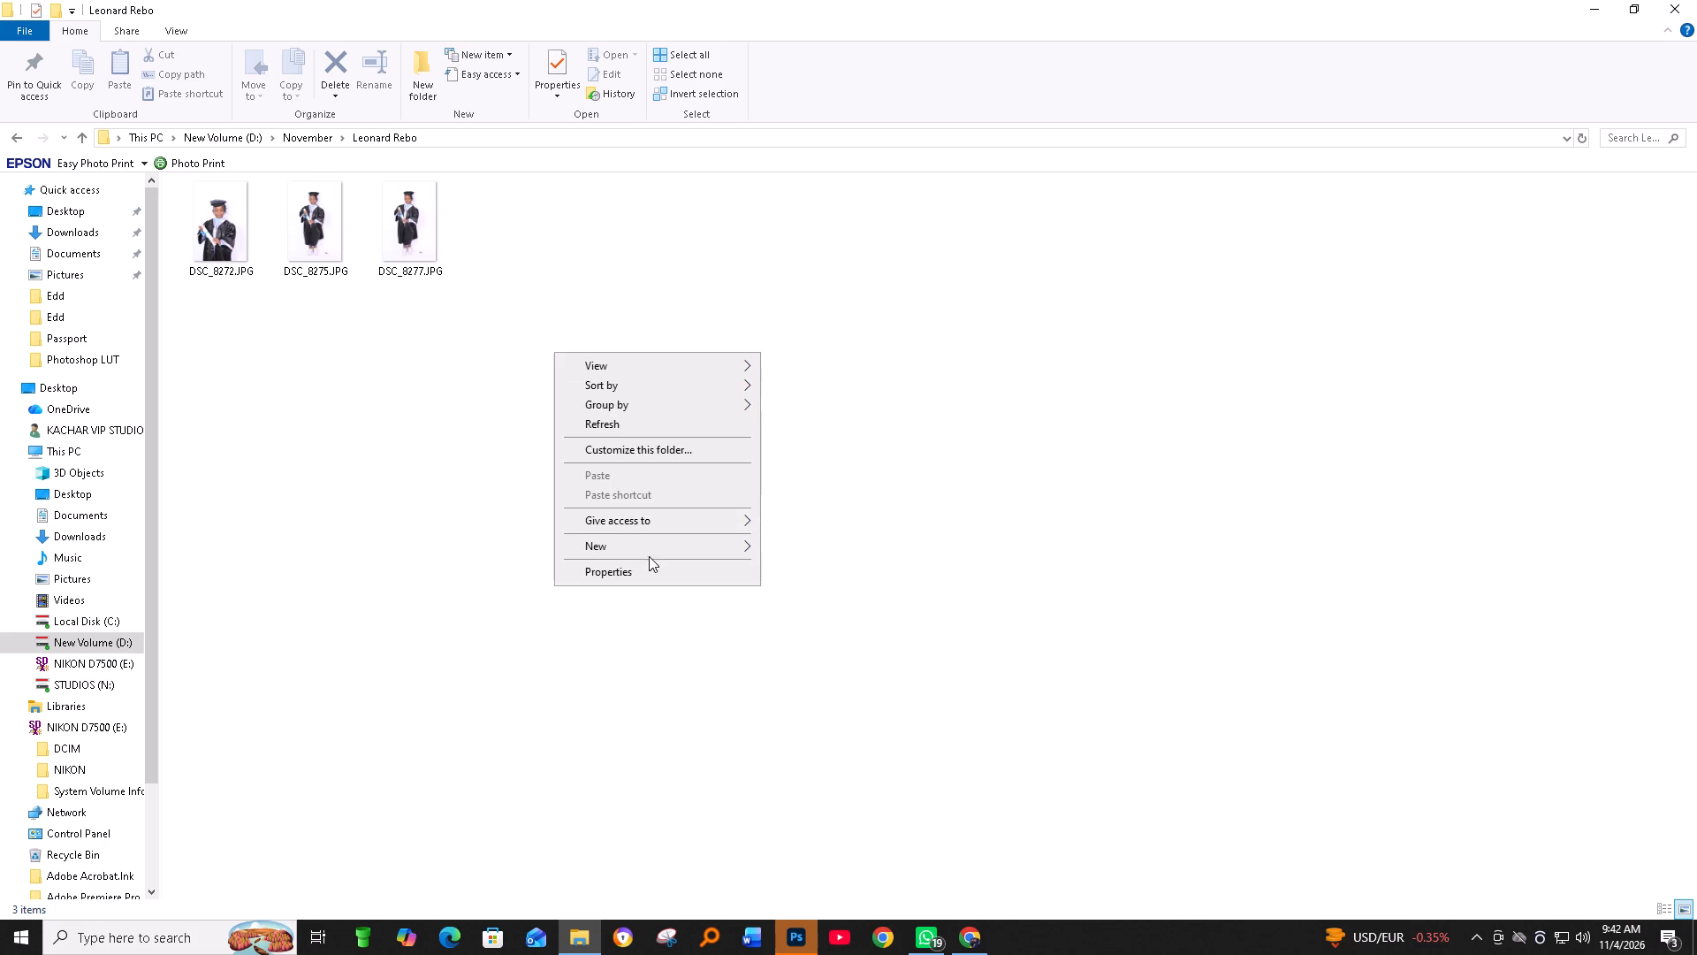
pyautogui.click(651, 545)
pyautogui.click(796, 552)
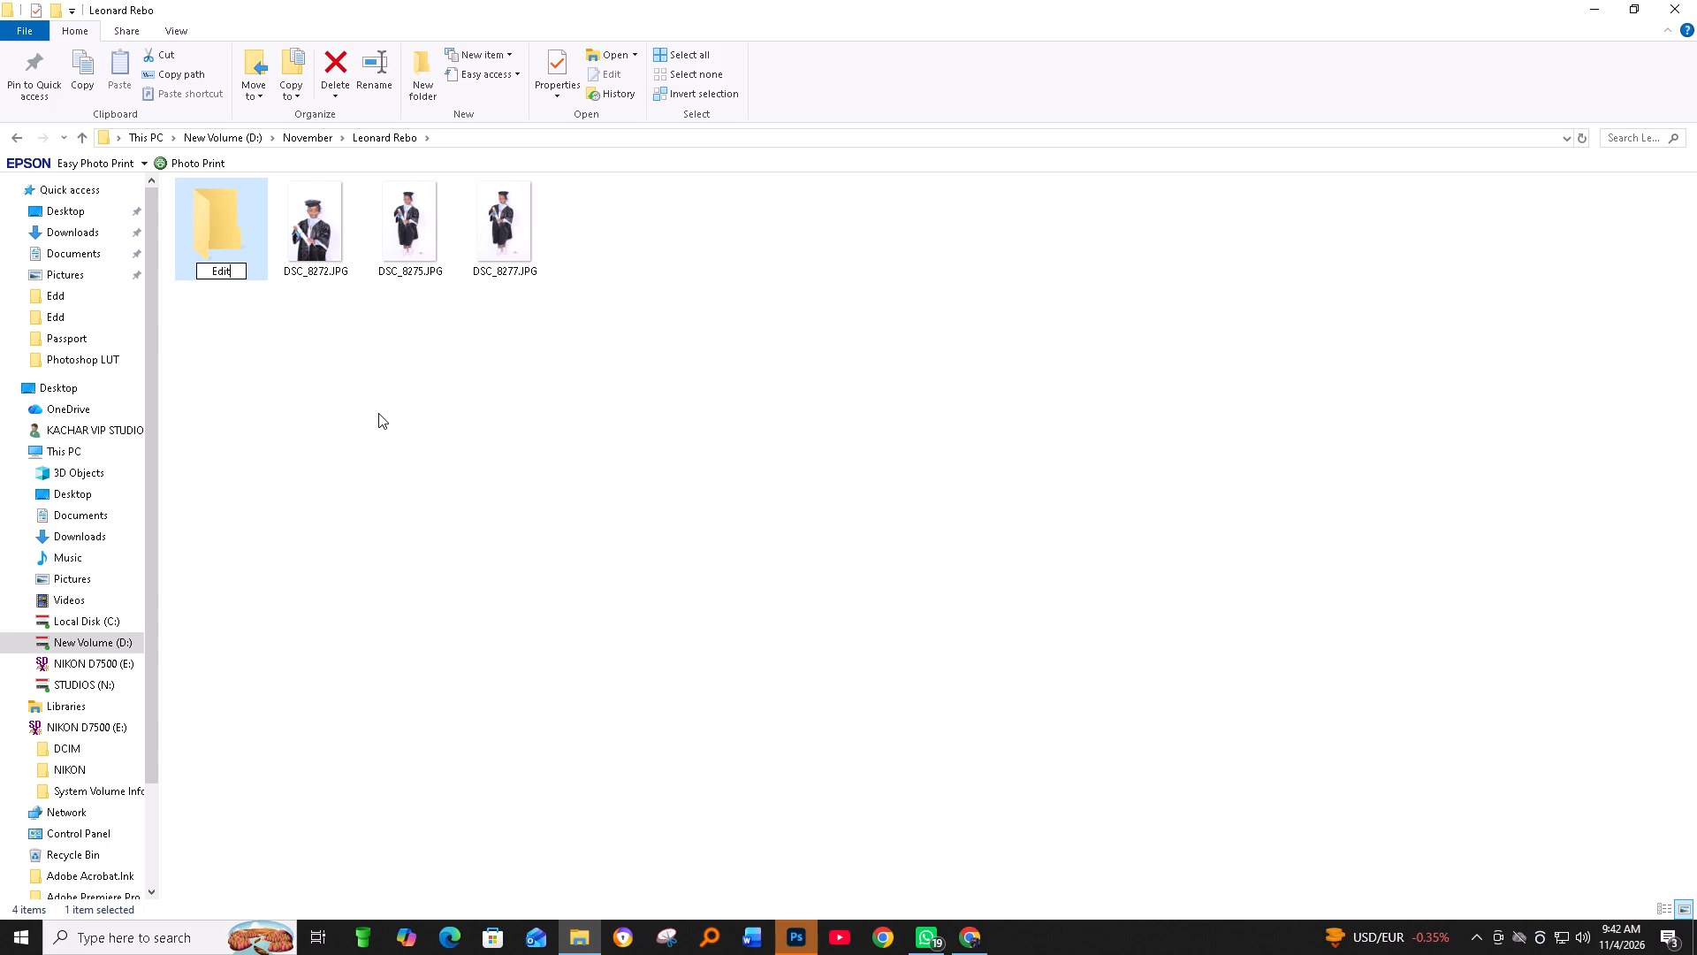
pyautogui.click(314, 360)
# Examine the graduation photos one after another at full view, starting from DSC_8272.JPG, and close the viewer.
pyautogui.doubleClick(321, 218)
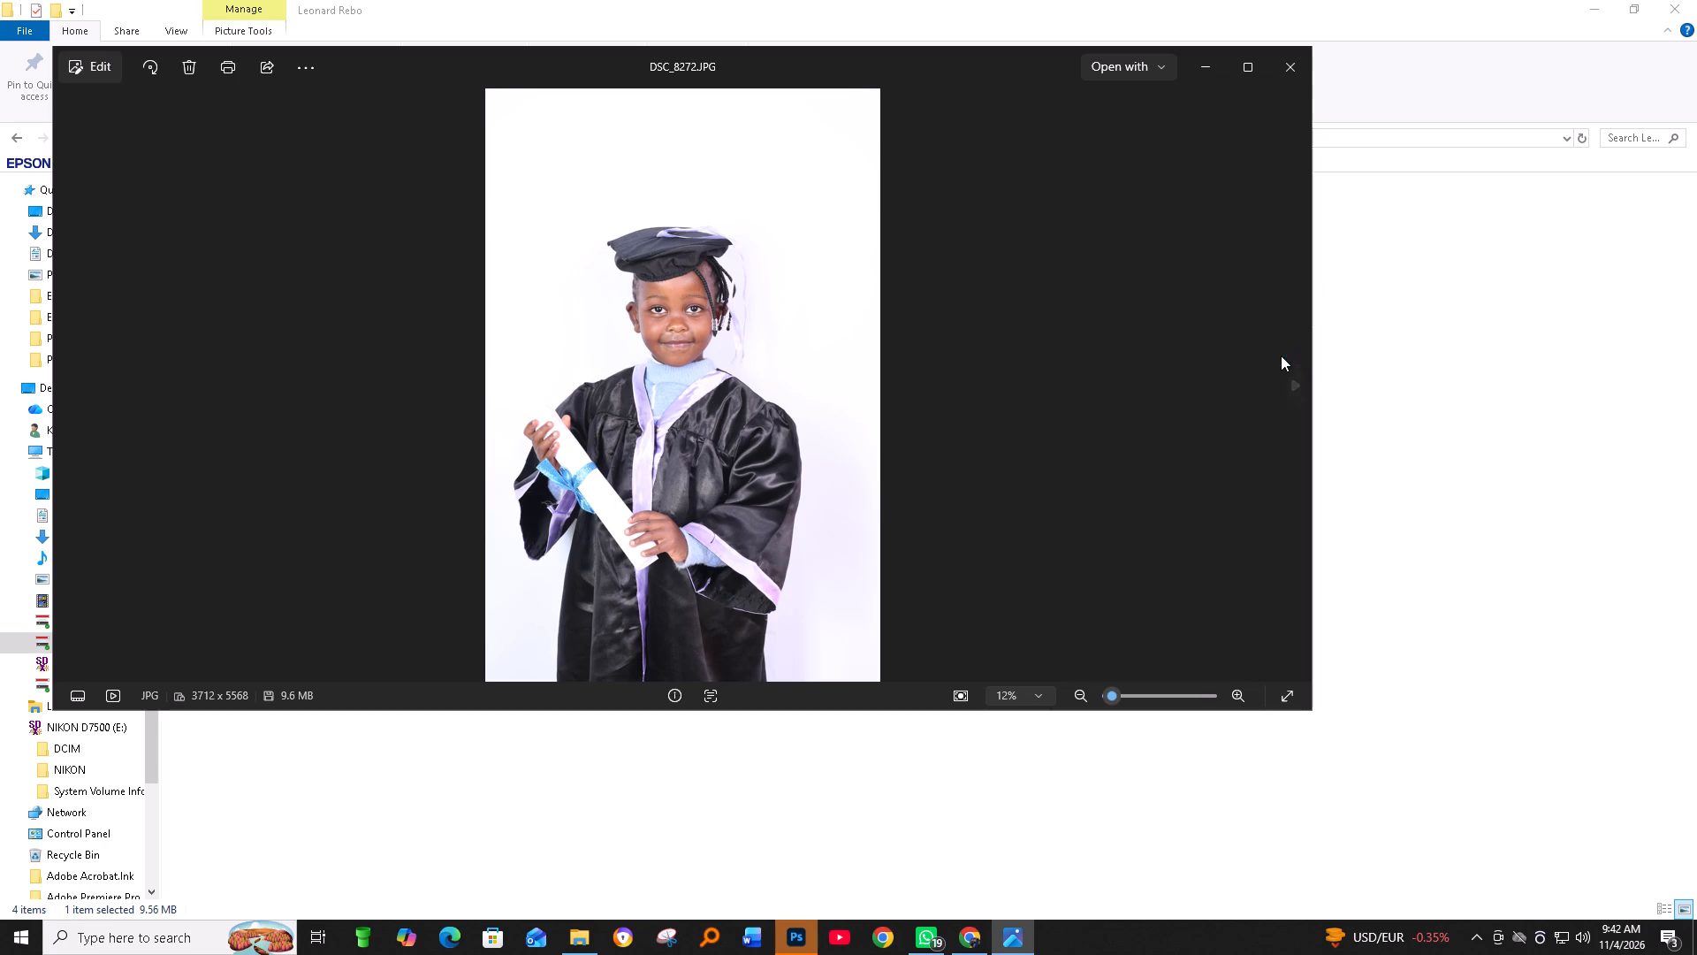
pyautogui.click(1293, 386)
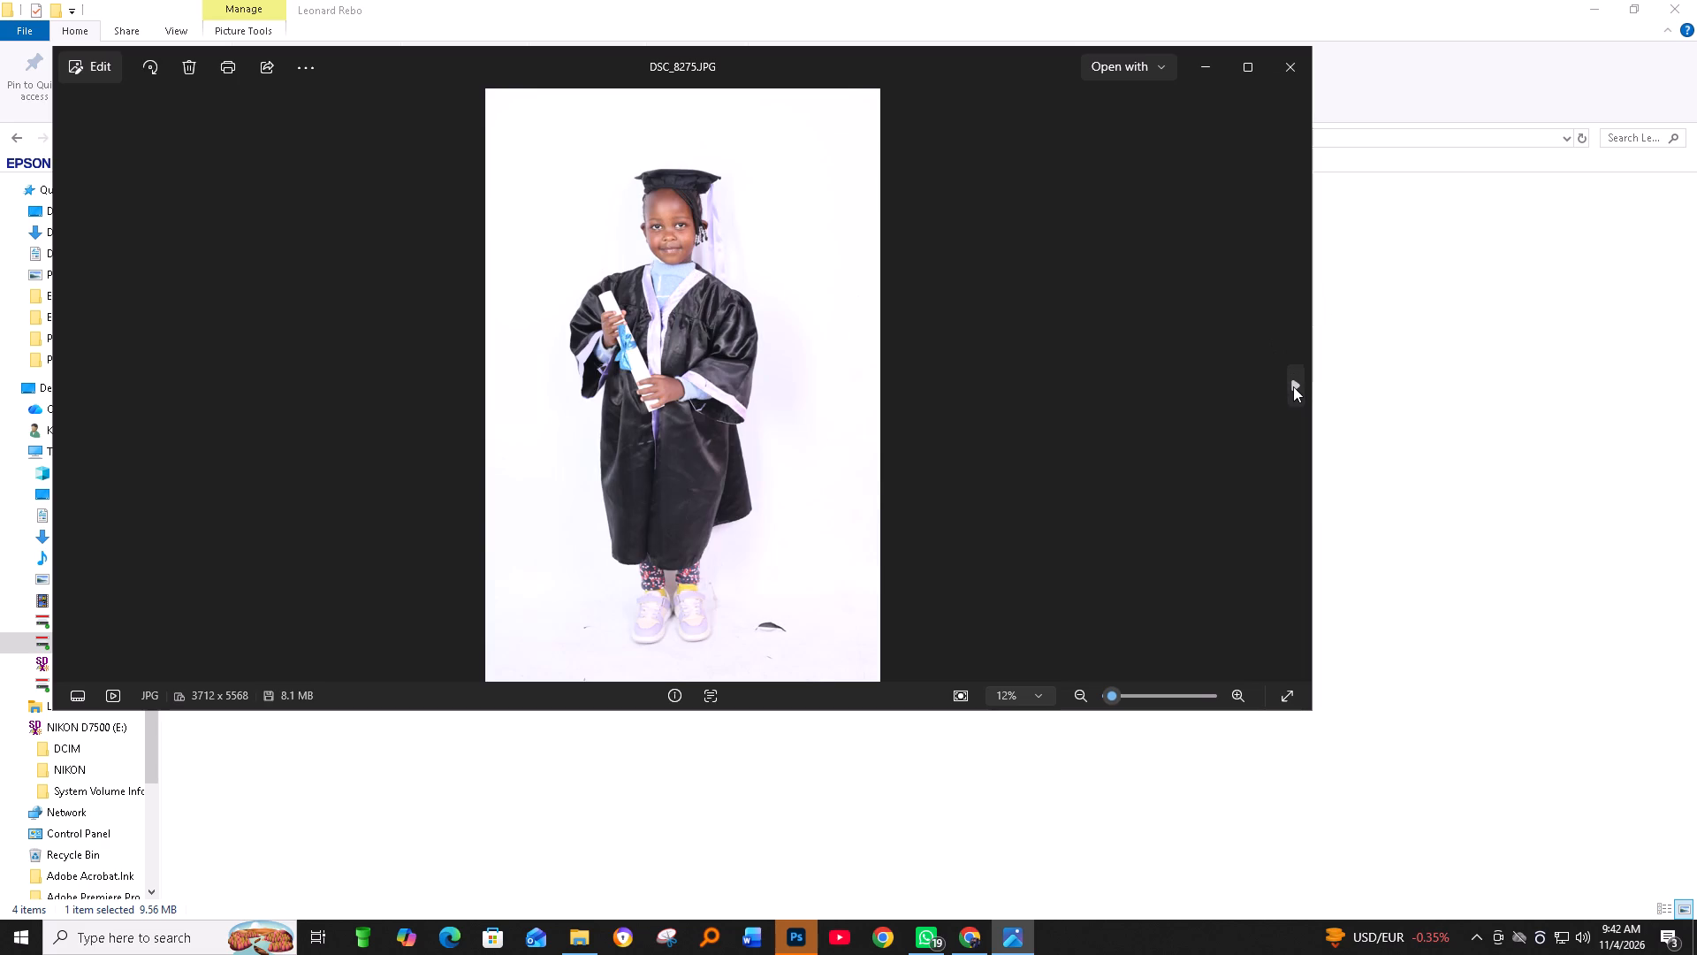
pyautogui.click(1293, 386)
pyautogui.click(76, 383)
pyautogui.click(1291, 65)
# Move DSC_8272.JPG and DSC_8275.JPG into the Edit folder and open that folder.
pyautogui.moveTo(765, 530); pyautogui.dragTo(757, 522)
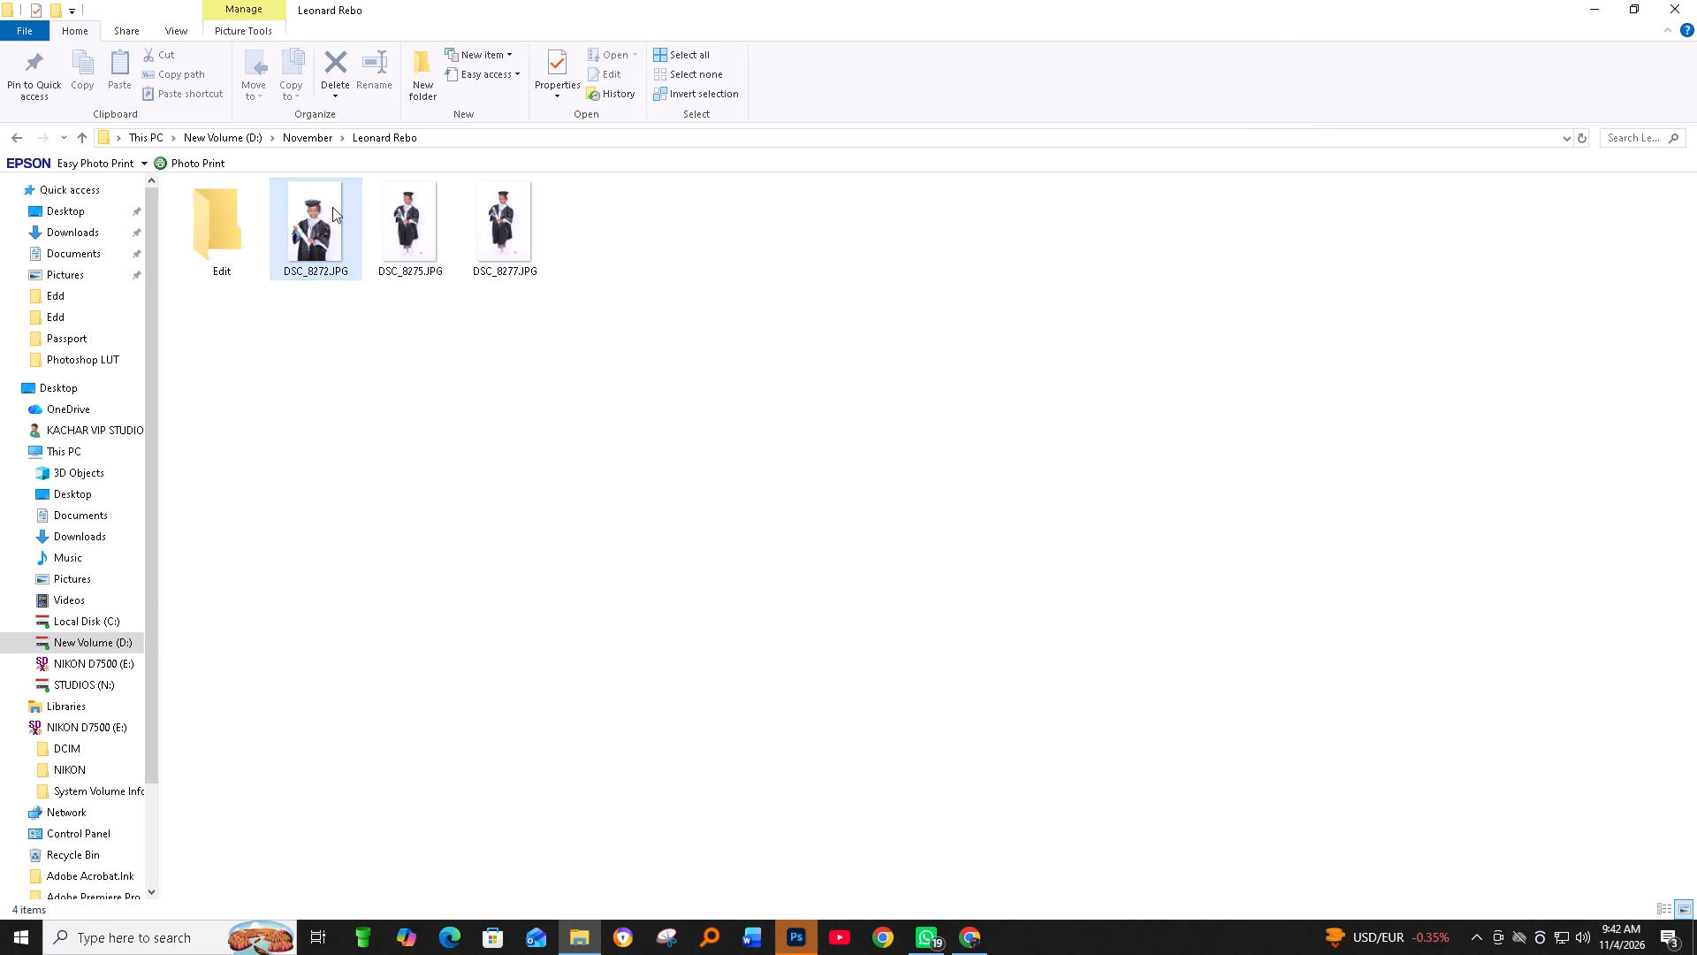
pyautogui.click(332, 207)
pyautogui.keyDown('ctrl'); pyautogui.click(387, 225); pyautogui.keyUp('ctrl')
pyautogui.moveTo(410, 202); pyautogui.dragTo(226, 227)
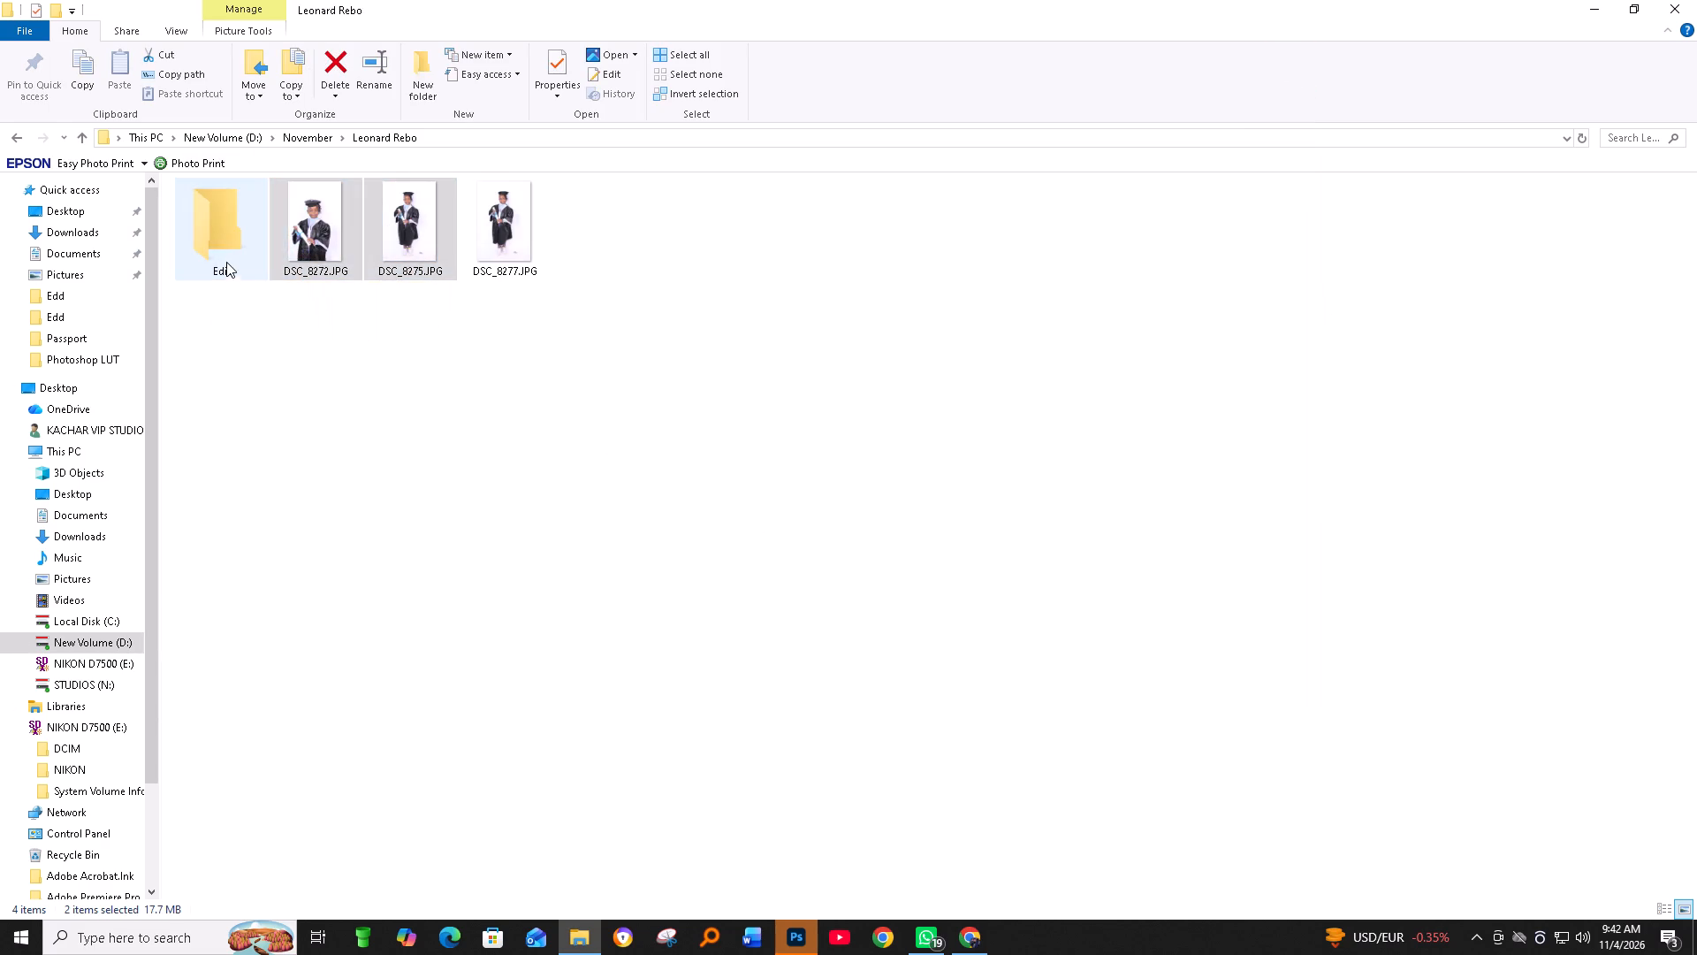
pyautogui.click(221, 227)
pyautogui.click(221, 227)
# Open DSC_8272.JPG and DSC_8275.JPG together from the Edit folder in Photoshop as new files.
pyautogui.click(224, 241)
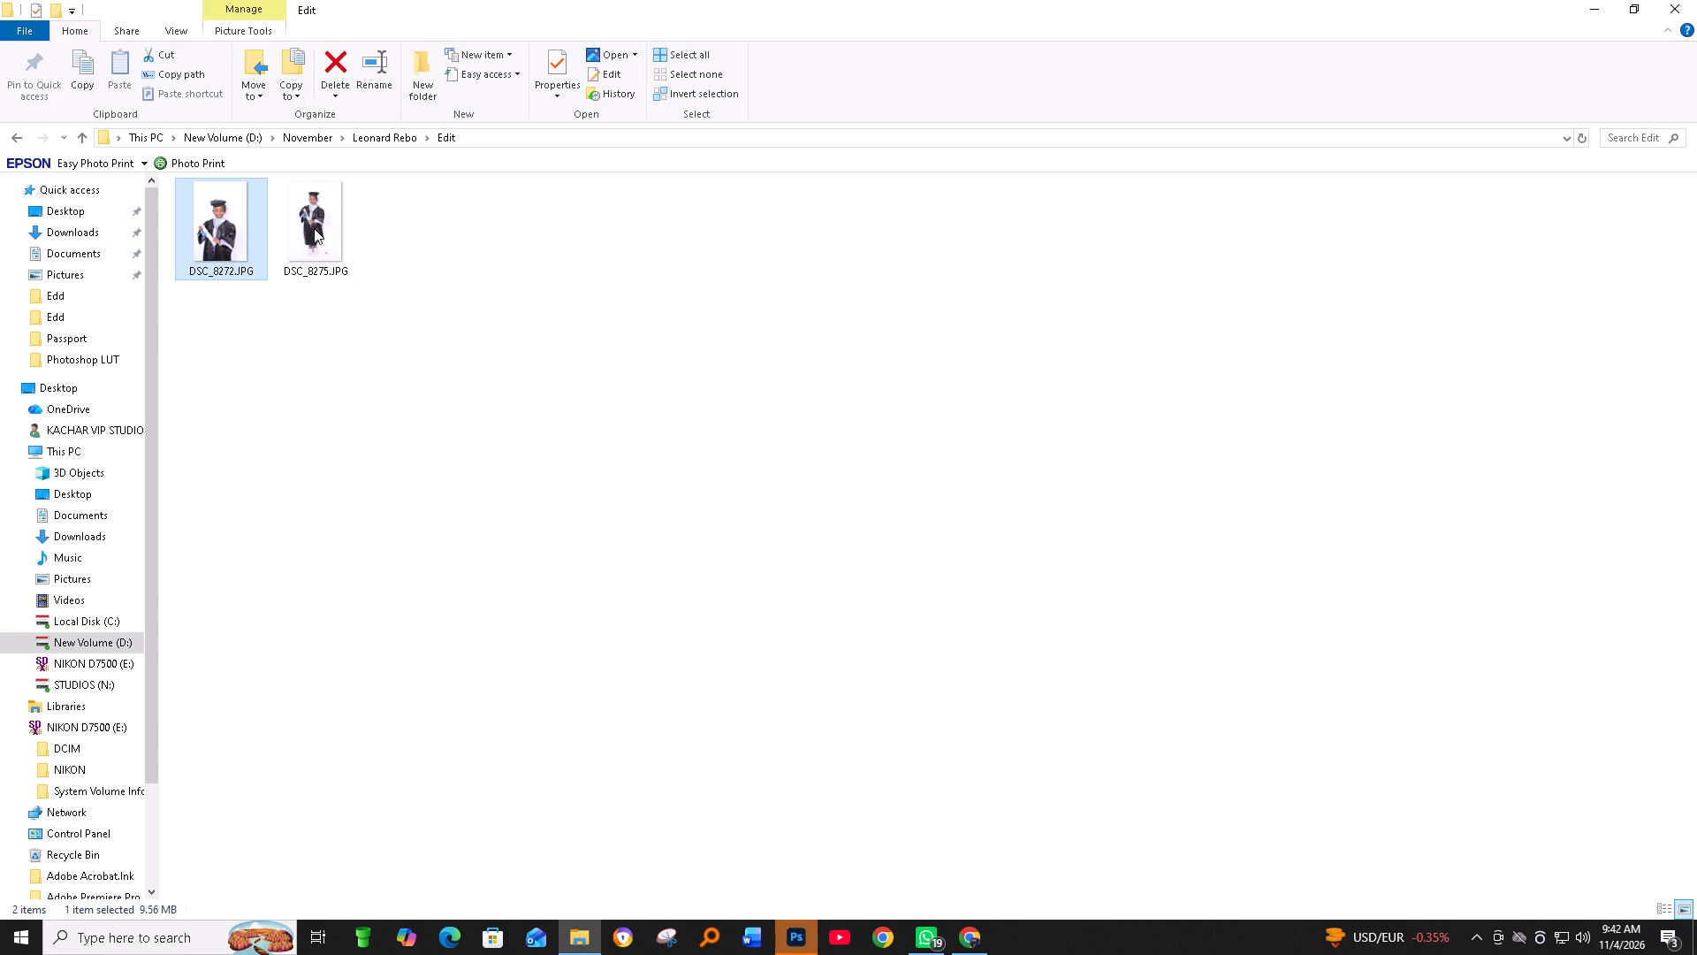
pyautogui.keyDown('shift'); pyautogui.click(314, 228); pyautogui.keyUp('shift')
pyautogui.moveTo(309, 197); pyautogui.dragTo(802, 936)
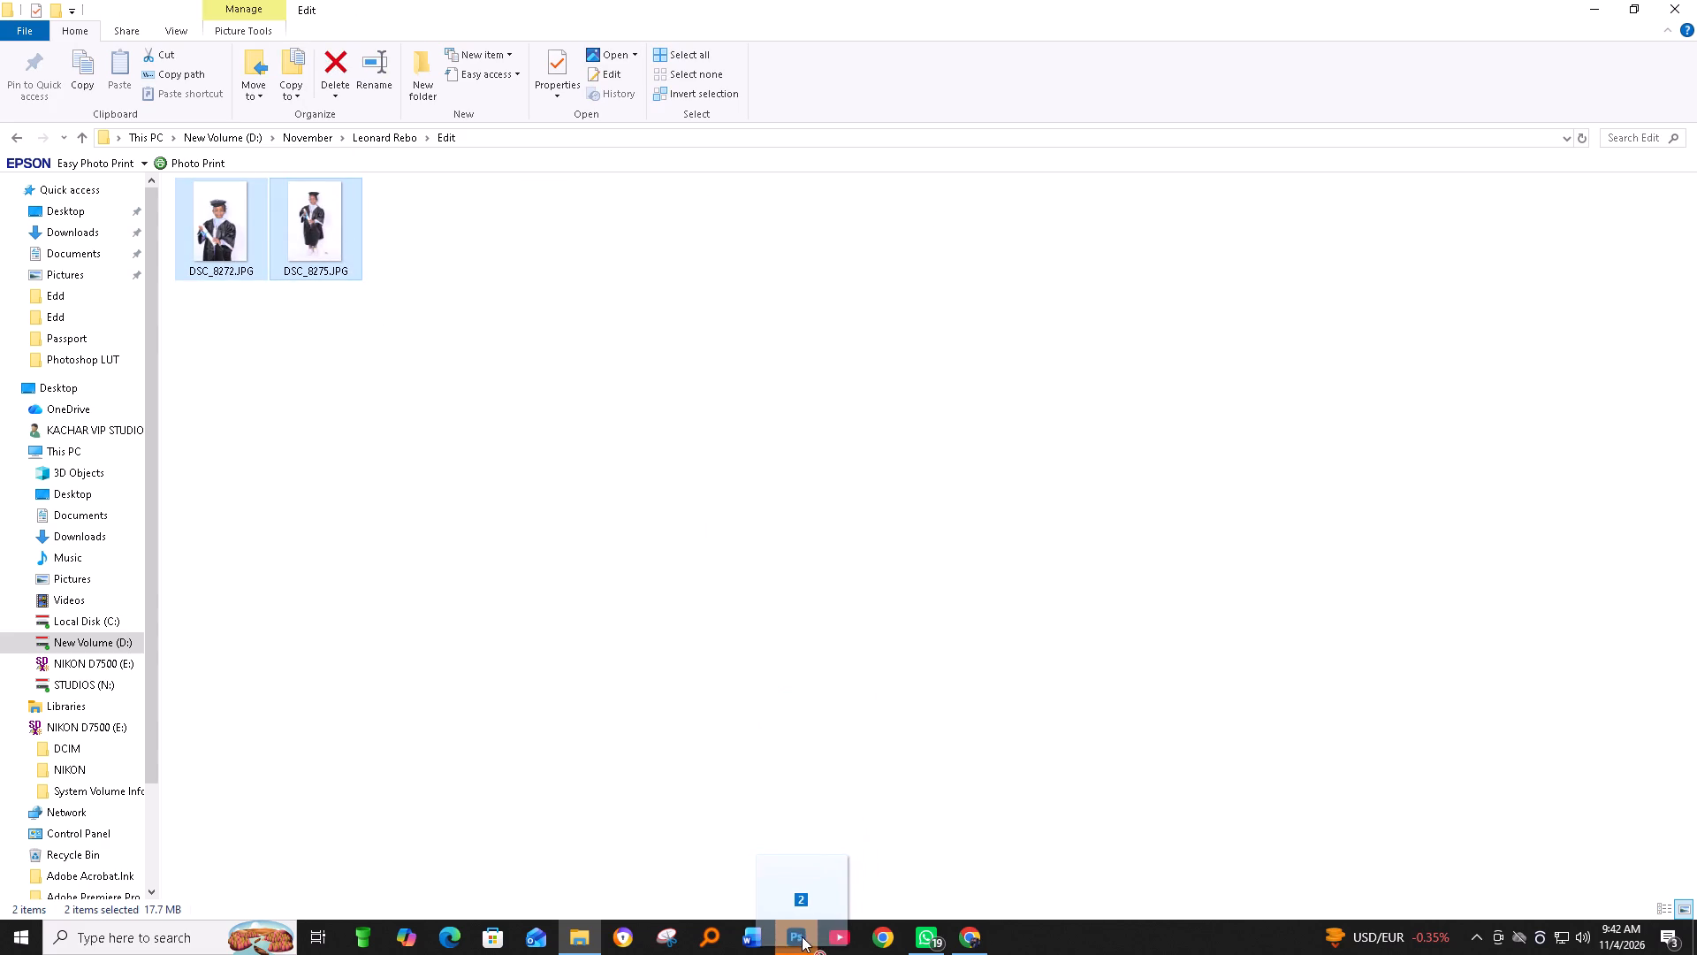
pyautogui.moveTo(802, 936); pyautogui.dragTo(990, 64)
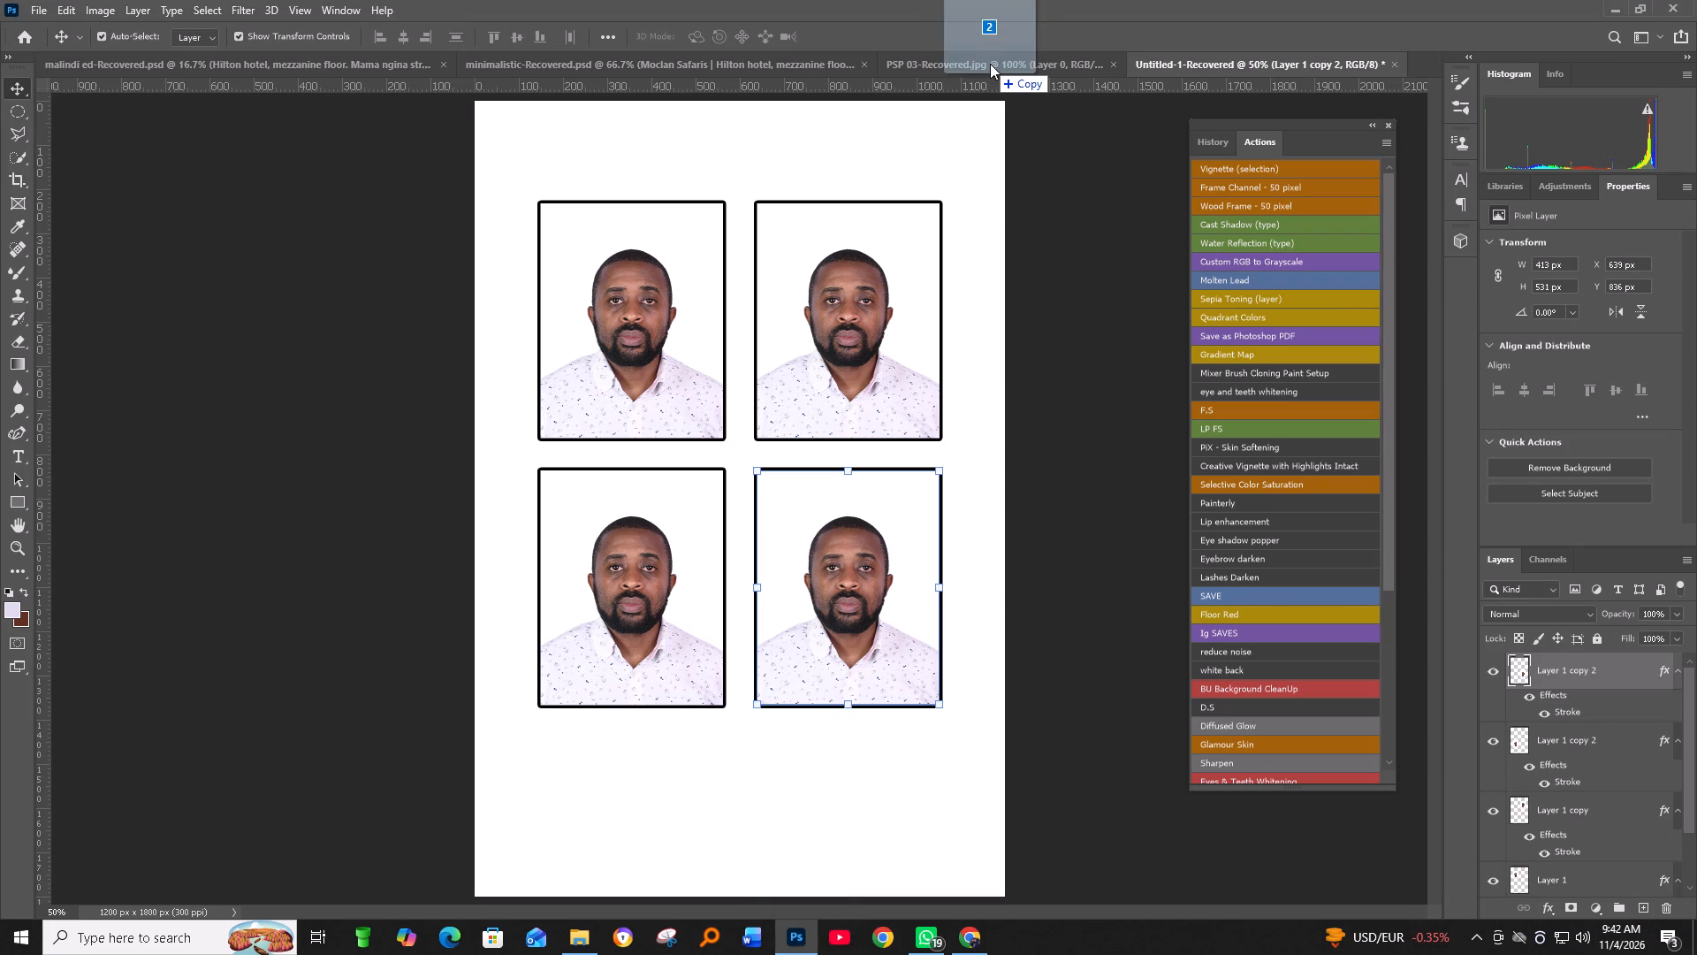
pyautogui.moveTo(990, 64); pyautogui.dragTo(1322, 73)
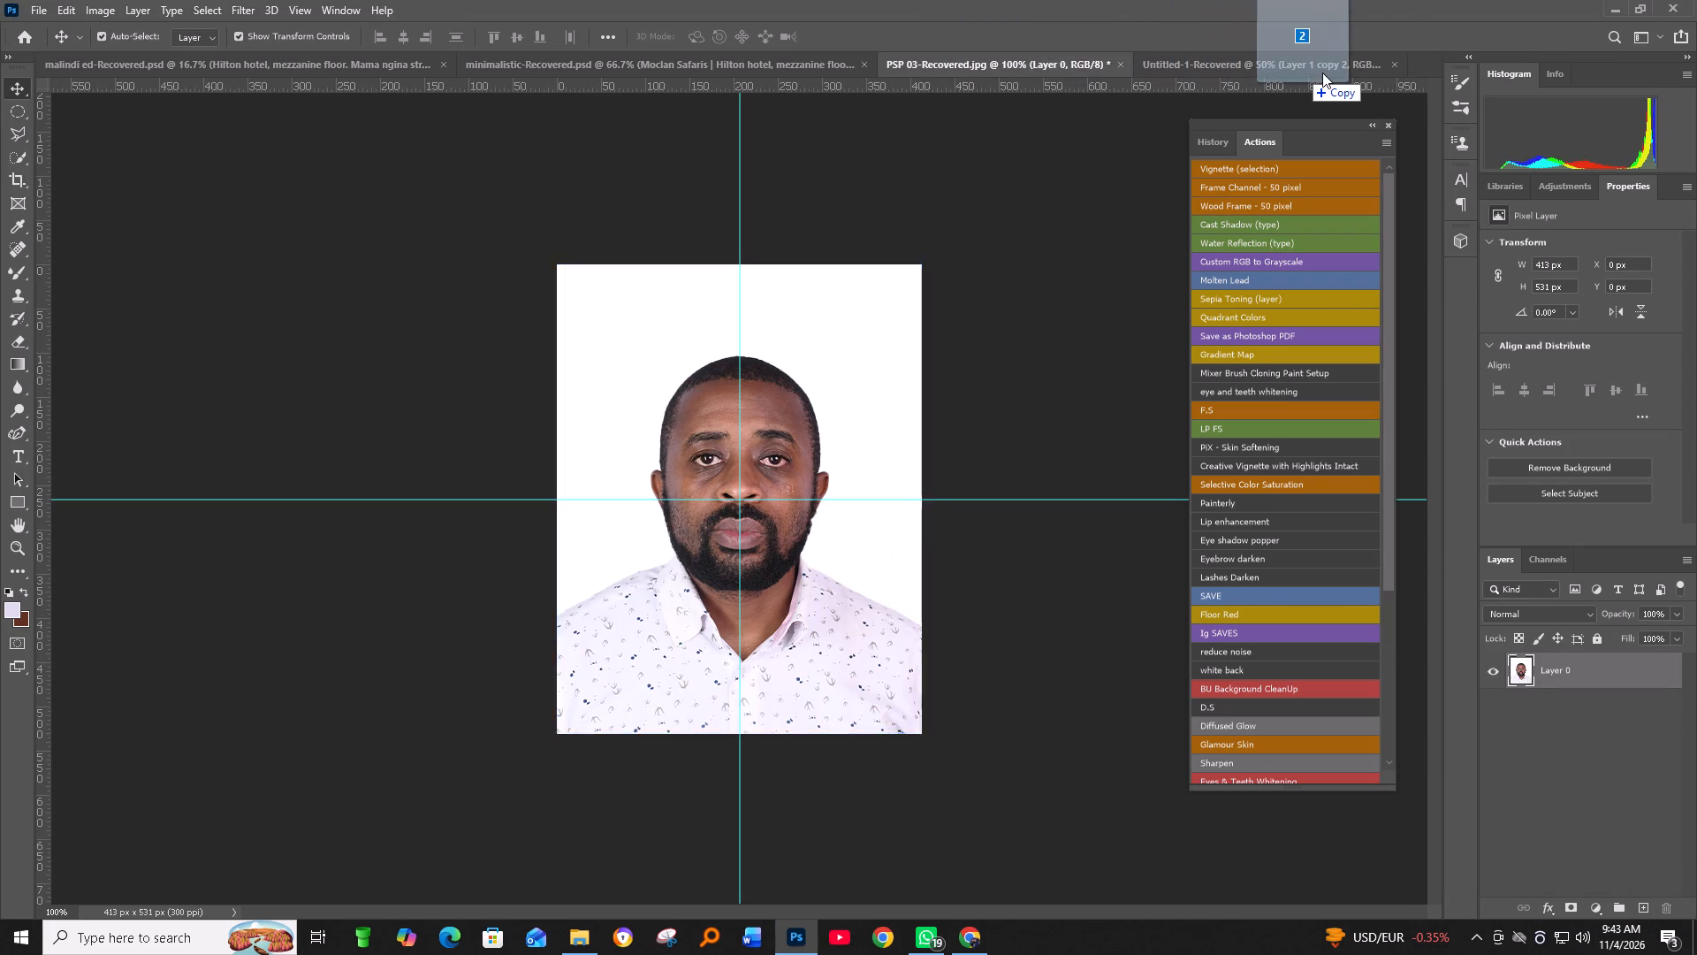
pyautogui.moveTo(1322, 73); pyautogui.dragTo(1421, 60)
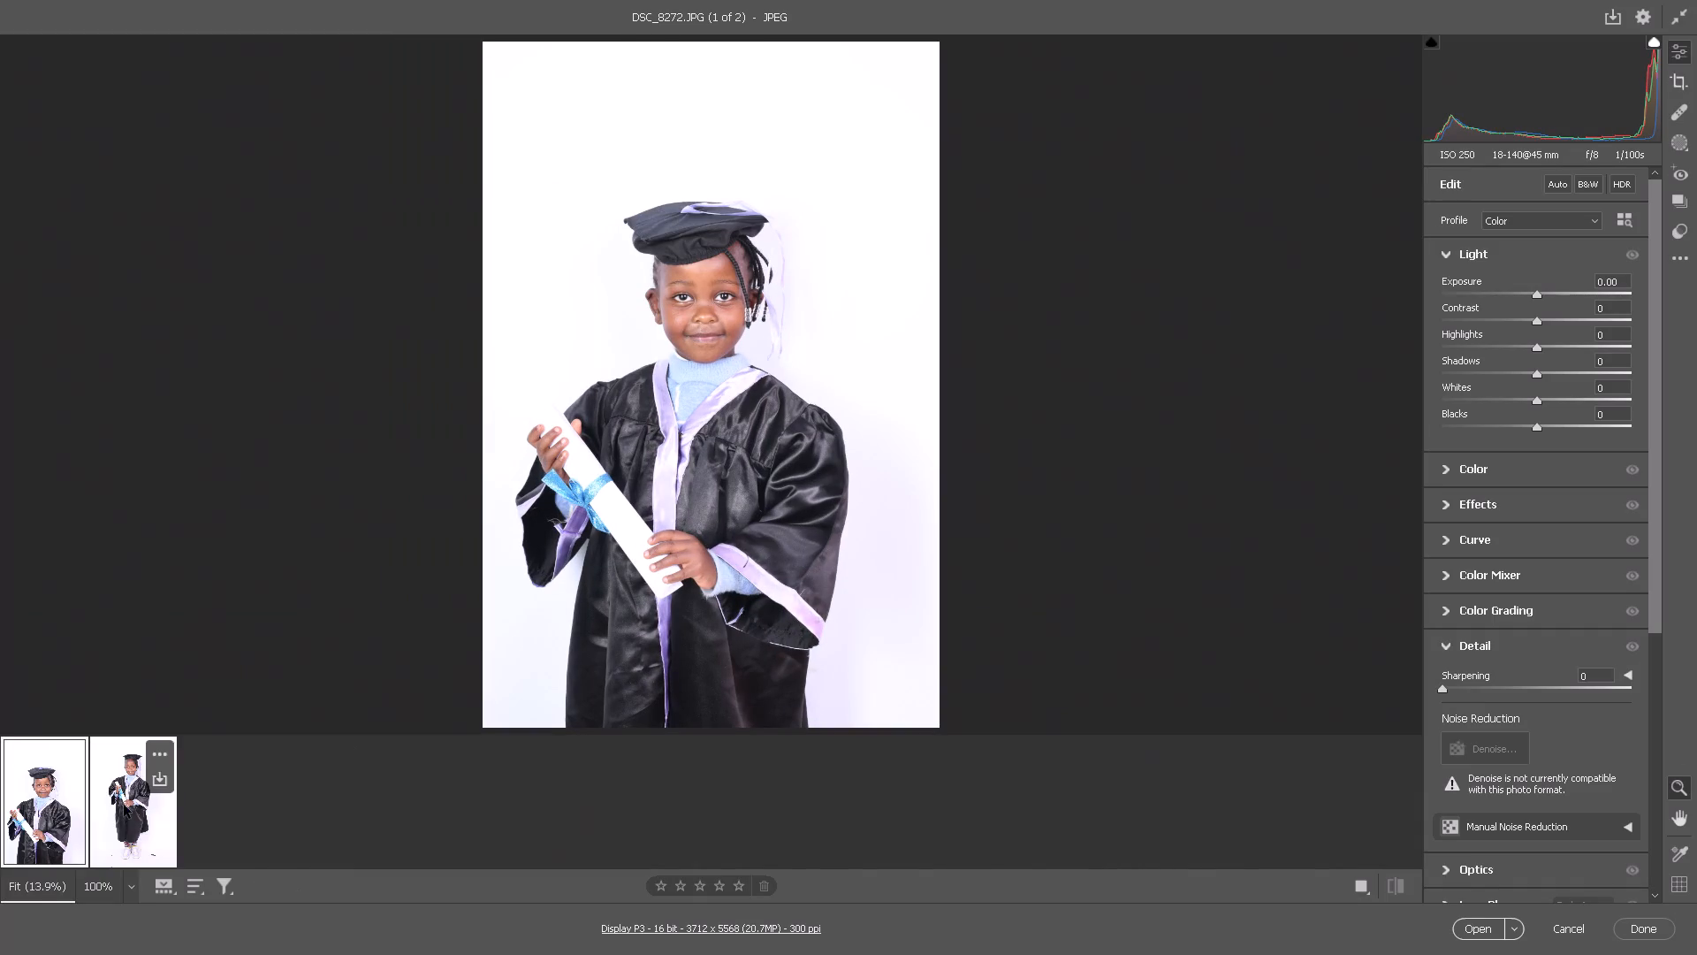
# Load the Noizyy.xmp settings from the Photoshop LUT folder onto both photos in Camera Raw.
pyautogui.keyDown('shift'); pyautogui.click(129, 822); pyautogui.keyUp('shift')
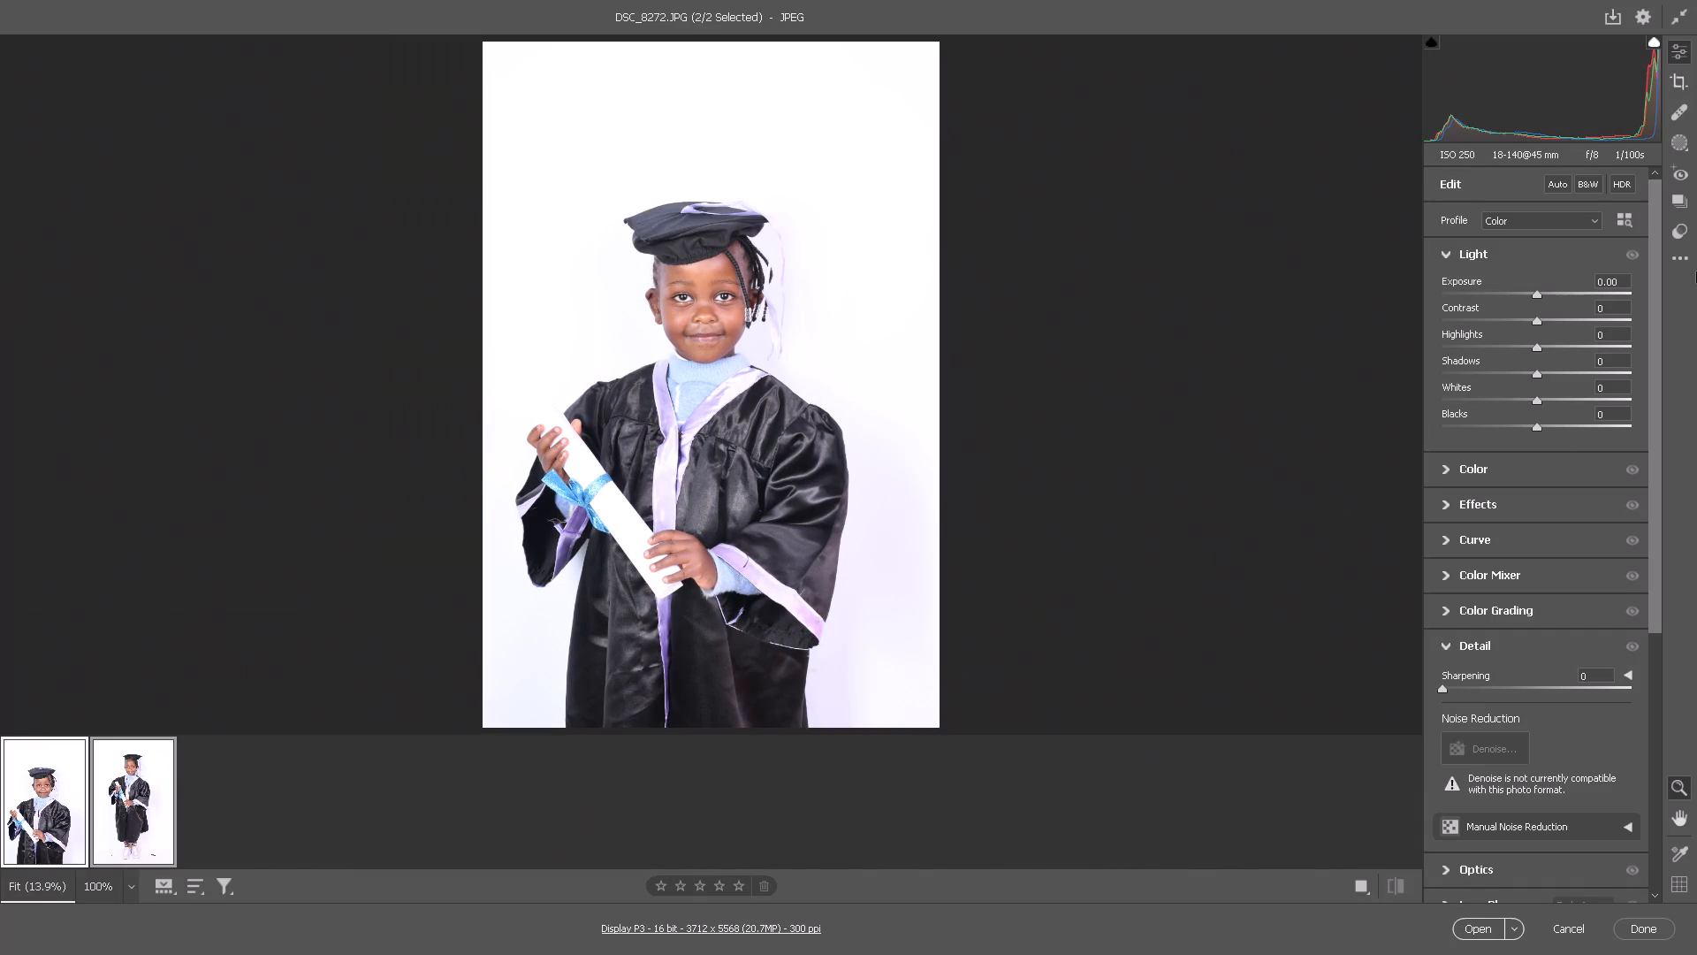
pyautogui.click(1680, 256)
pyautogui.click(1481, 502)
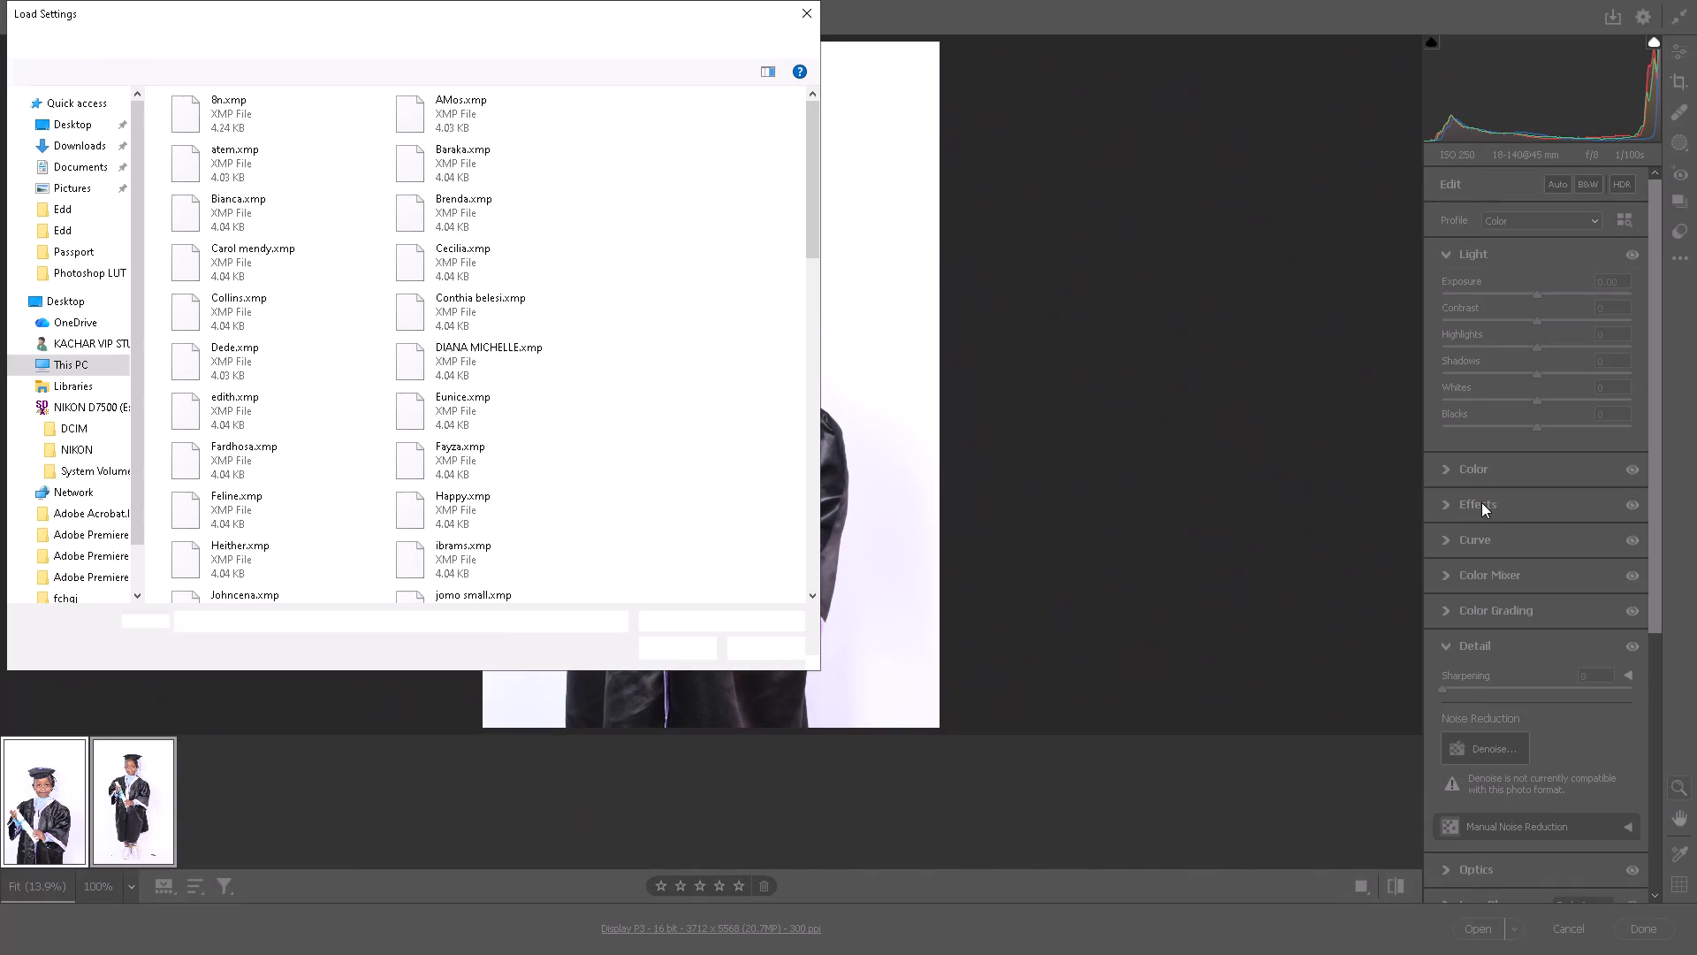
pyautogui.scroll(-4, 515, 462)
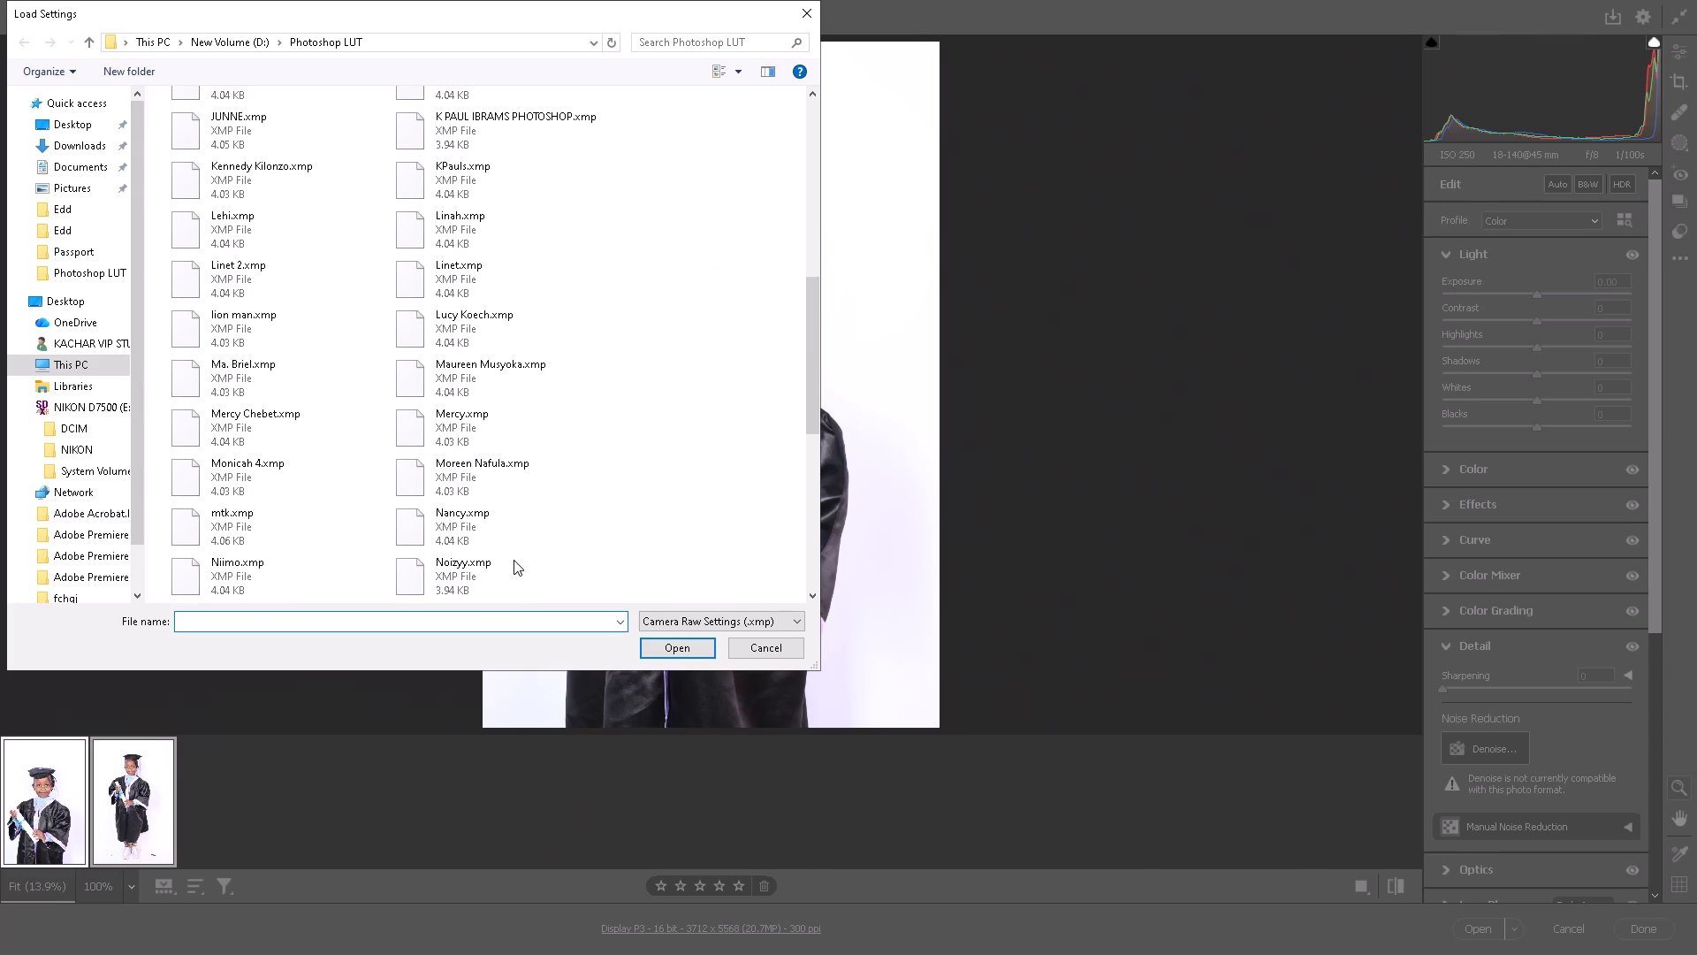
pyautogui.click(506, 554)
pyautogui.click(673, 641)
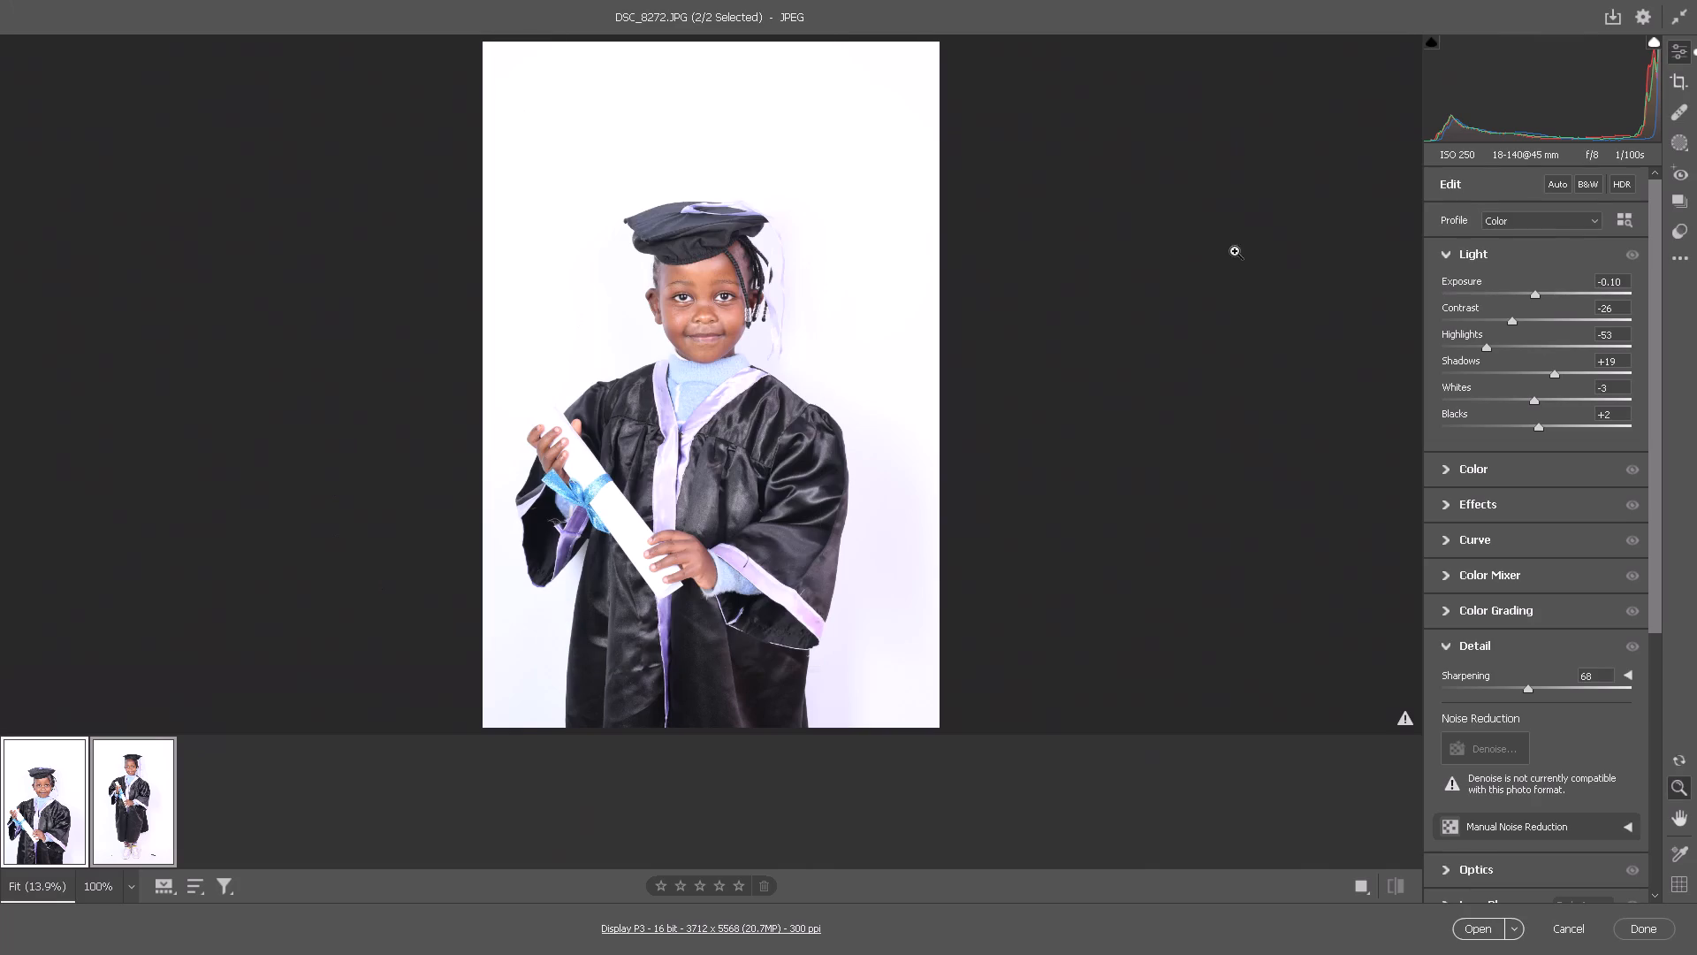
# Set the exposure of both photos to +0.05 and open them from Camera Raw in Photoshop.
pyautogui.click(1535, 294)
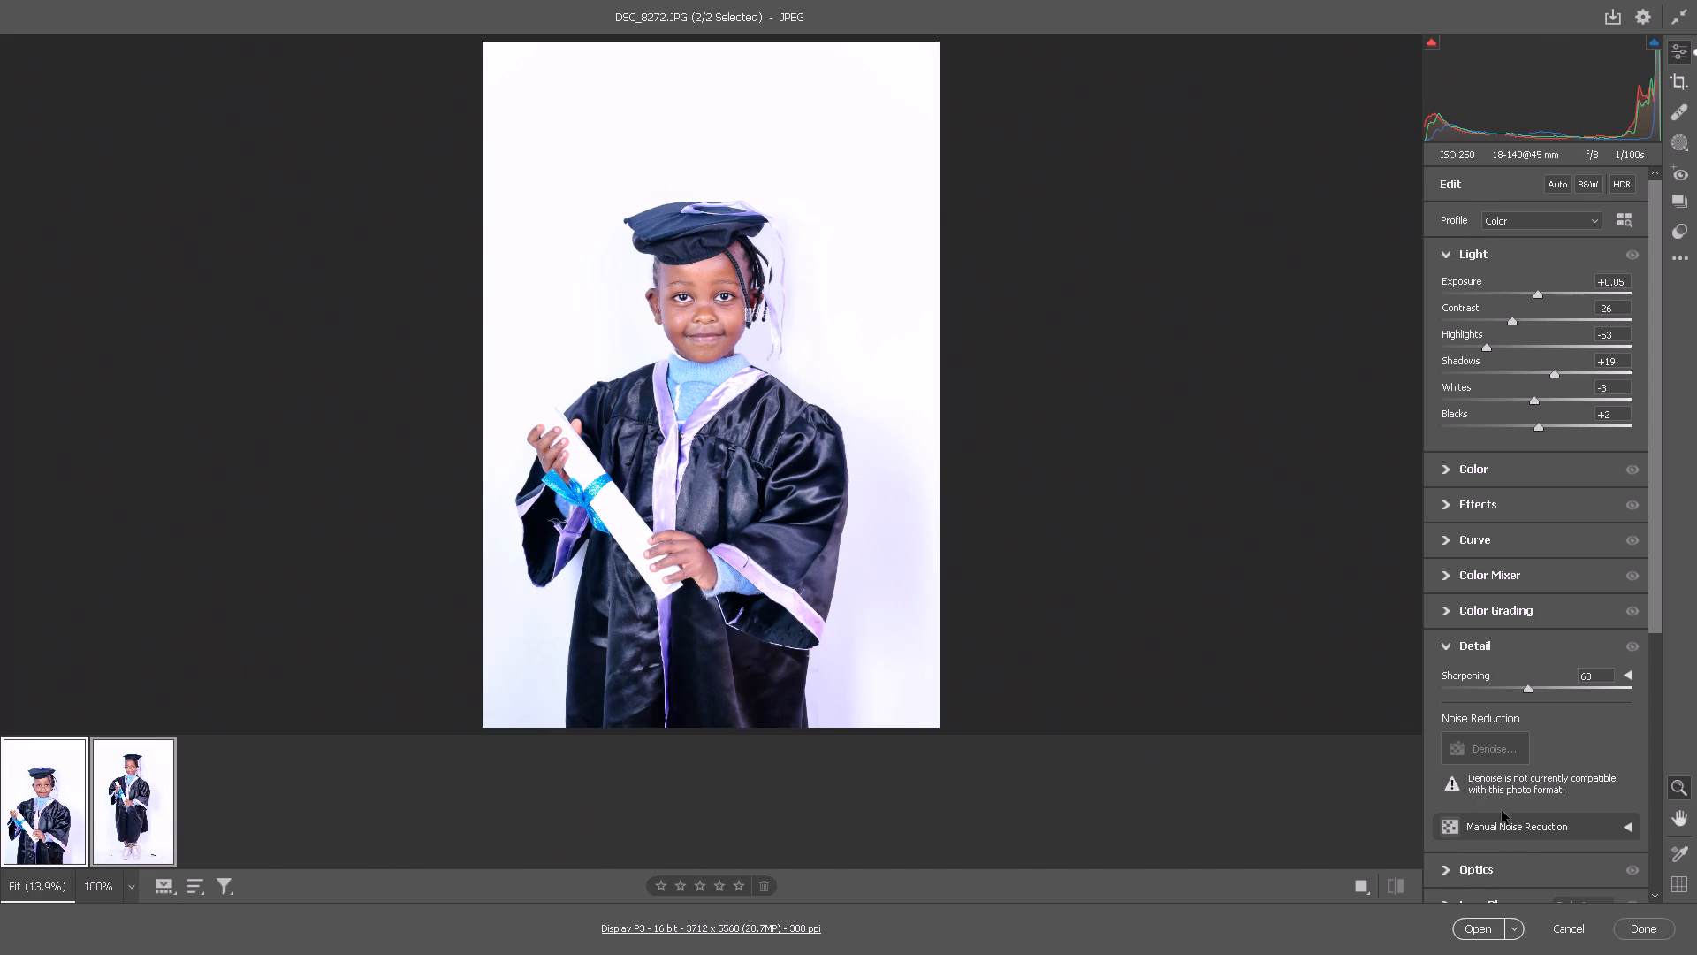
pyautogui.click(1475, 923)
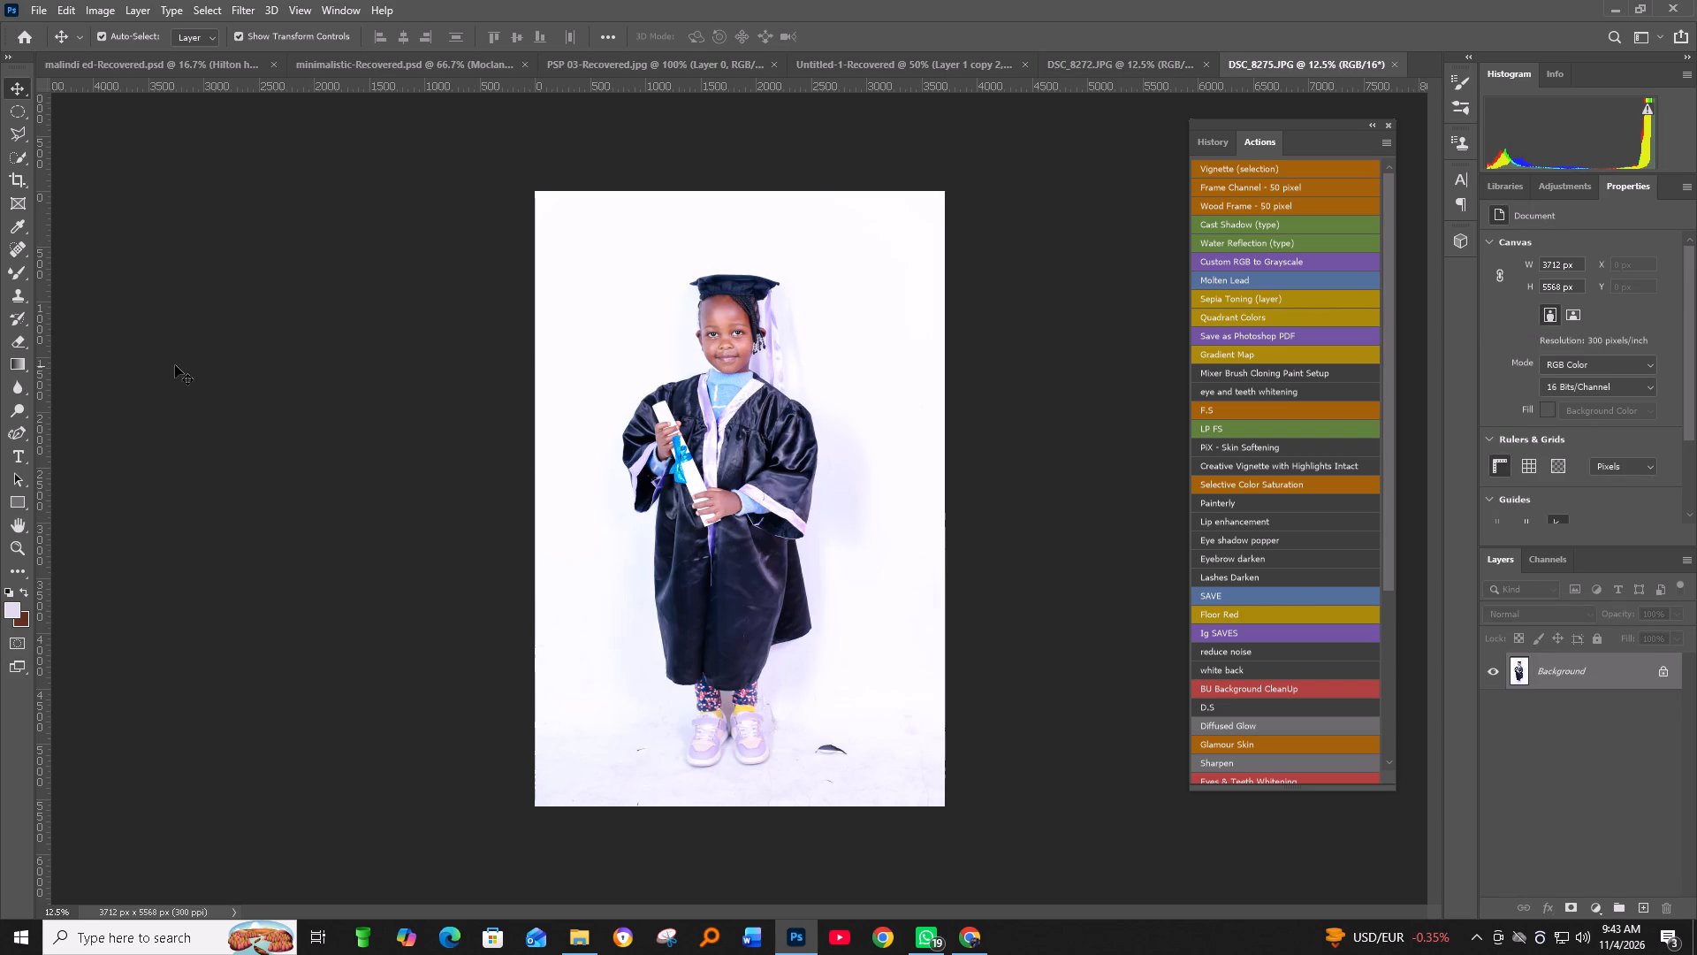
# Enlarge the Spot Healing Brush and remove the dark mark on the floor beside the shoes in DSC_8275.JPG.
pyautogui.click(26, 233)
pyautogui.click(15, 248)
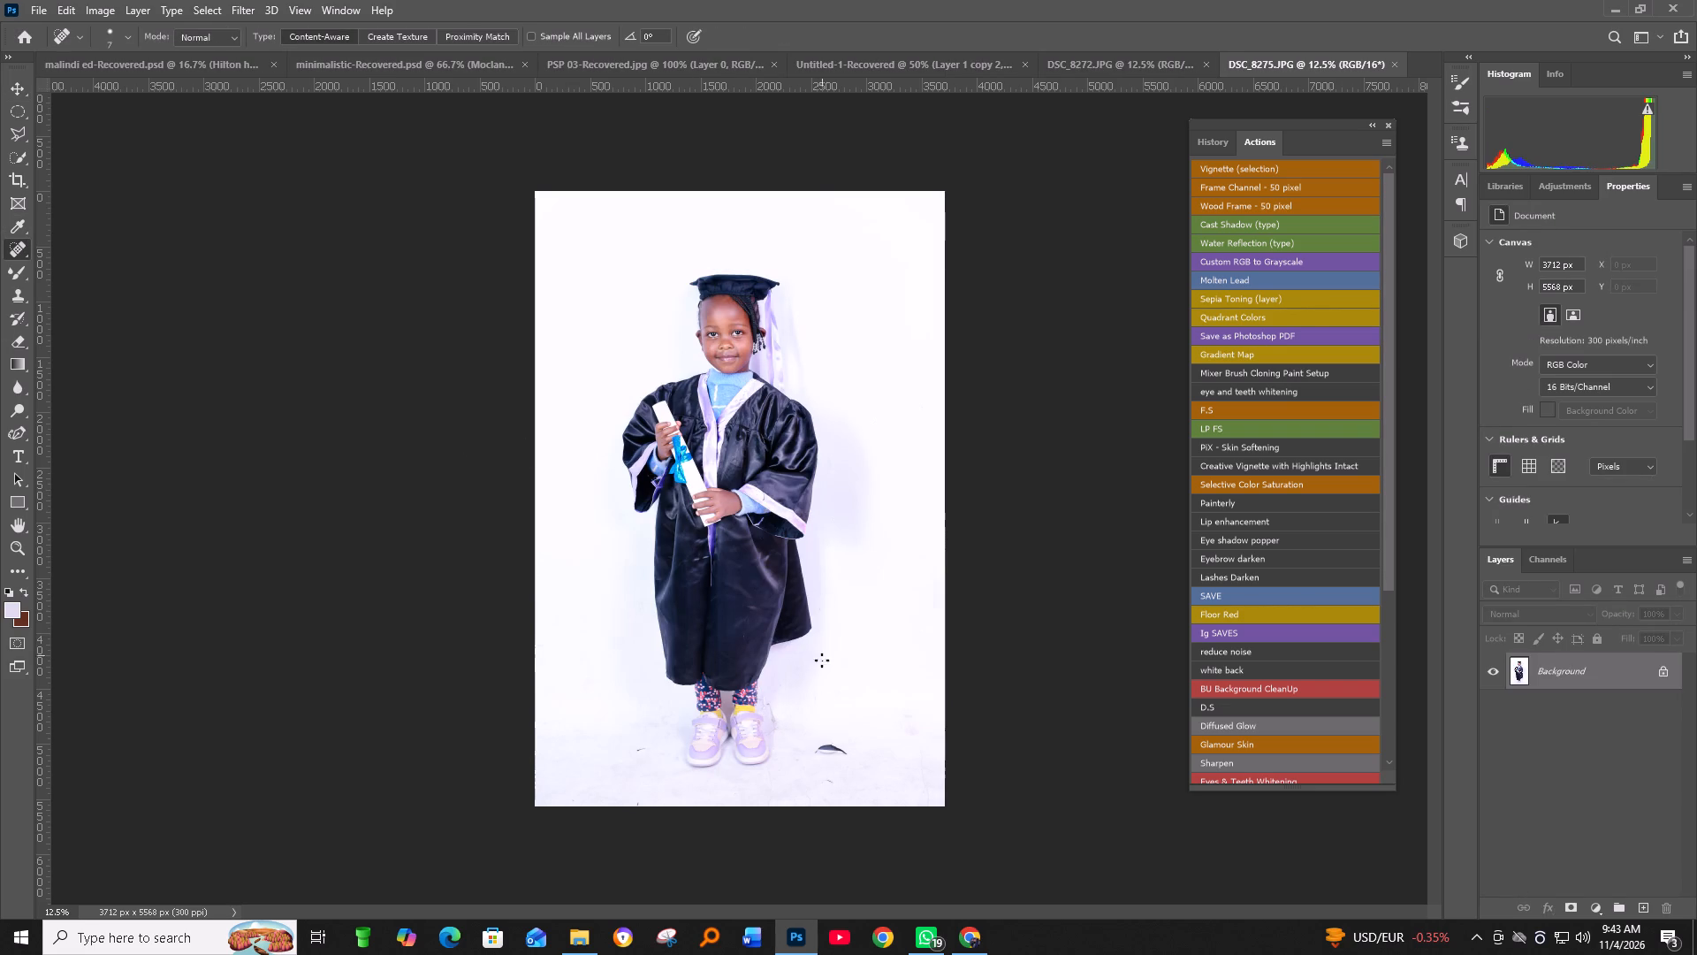
pyautogui.press(']')
pyautogui.press(']')
pyautogui.press(']')
pyautogui.press(']')
pyautogui.press(']')
pyautogui.press(']')
pyautogui.press(']')
pyautogui.press(']')
pyautogui.press(']')
pyautogui.press(']')
pyautogui.press(']')
pyautogui.press(']')
pyautogui.press(']')
pyautogui.press(']')
pyautogui.press(']')
pyautogui.press(']')
pyautogui.press(']')
pyautogui.press(']')
pyautogui.press(']')
pyautogui.press(']')
pyautogui.press(']')
pyautogui.press(']')
pyautogui.press(']')
pyautogui.moveTo(818, 752); pyautogui.dragTo(847, 752)
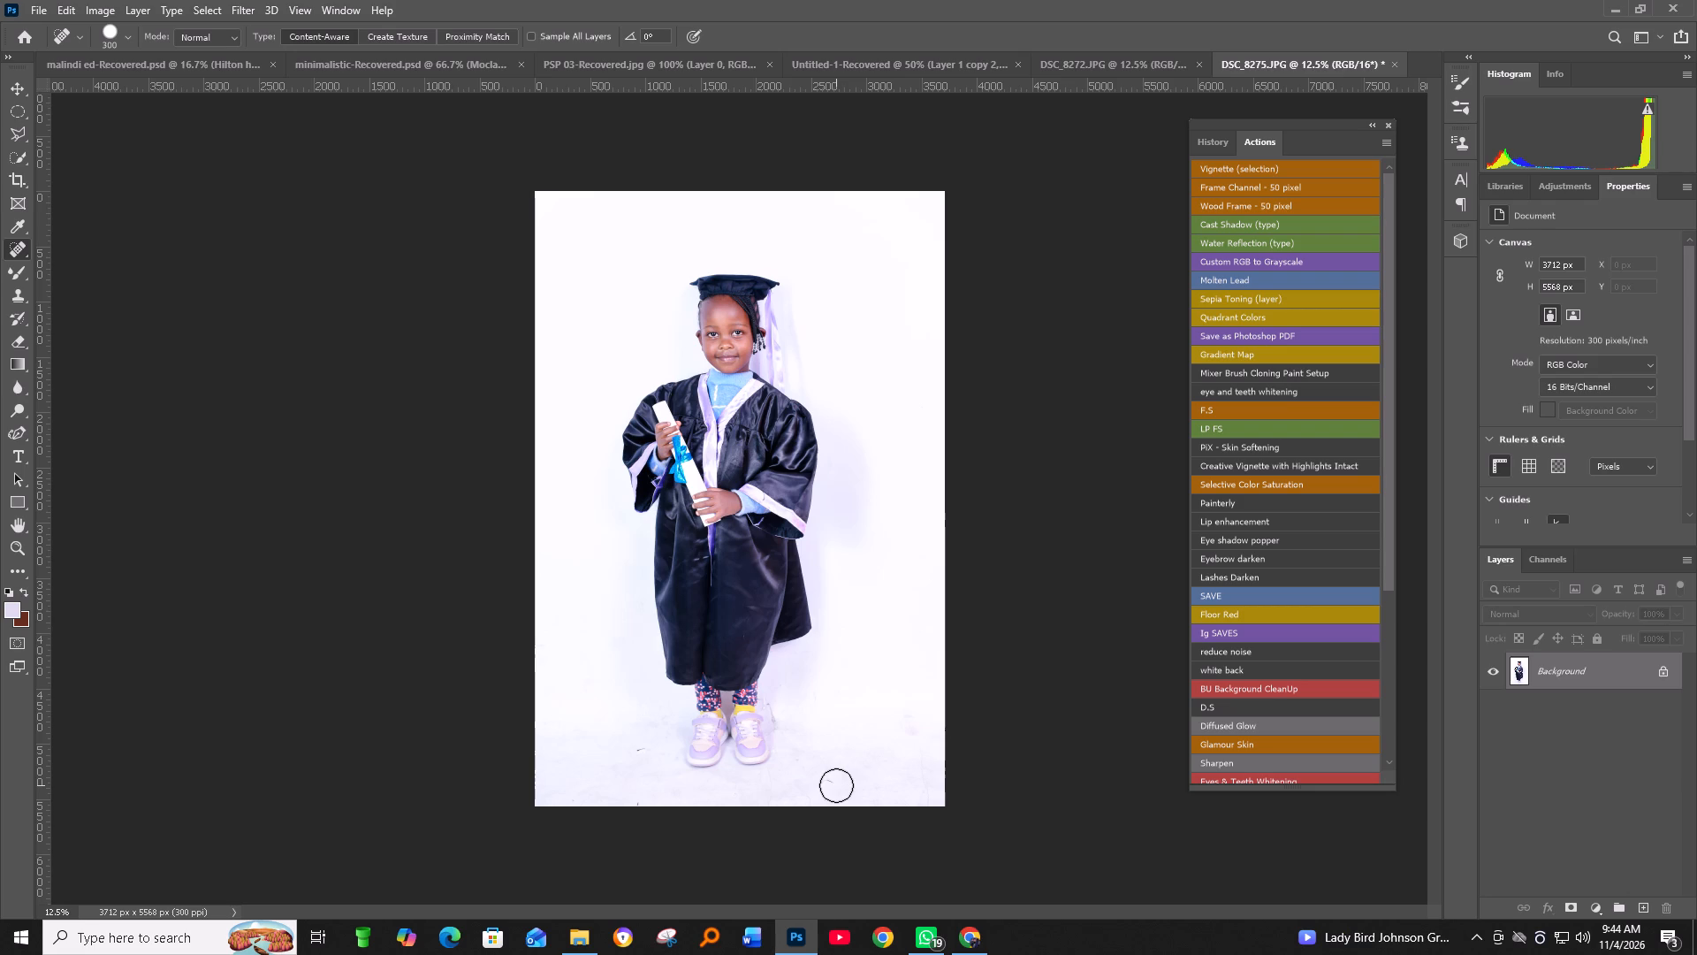
# Select the white backdrop on both sides of the child with the Quick Selection tool.
pyautogui.click(17, 161)
pyautogui.moveTo(895, 290); pyautogui.dragTo(909, 758)
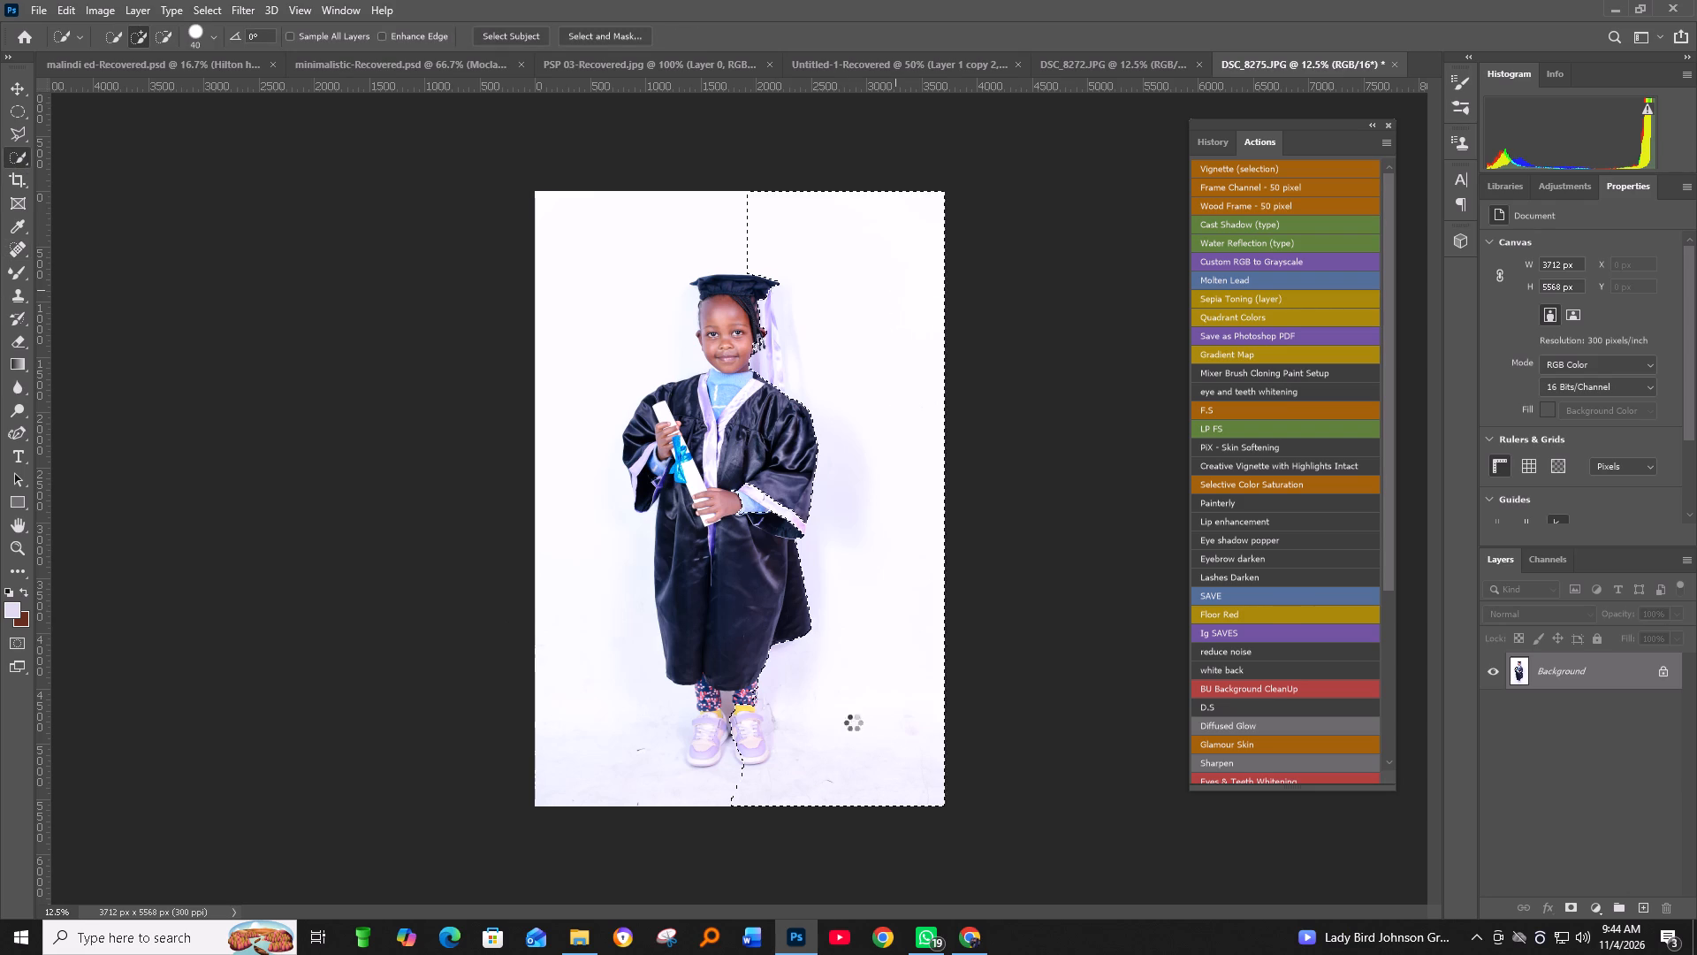
pyautogui.moveTo(577, 271); pyautogui.dragTo(593, 653)
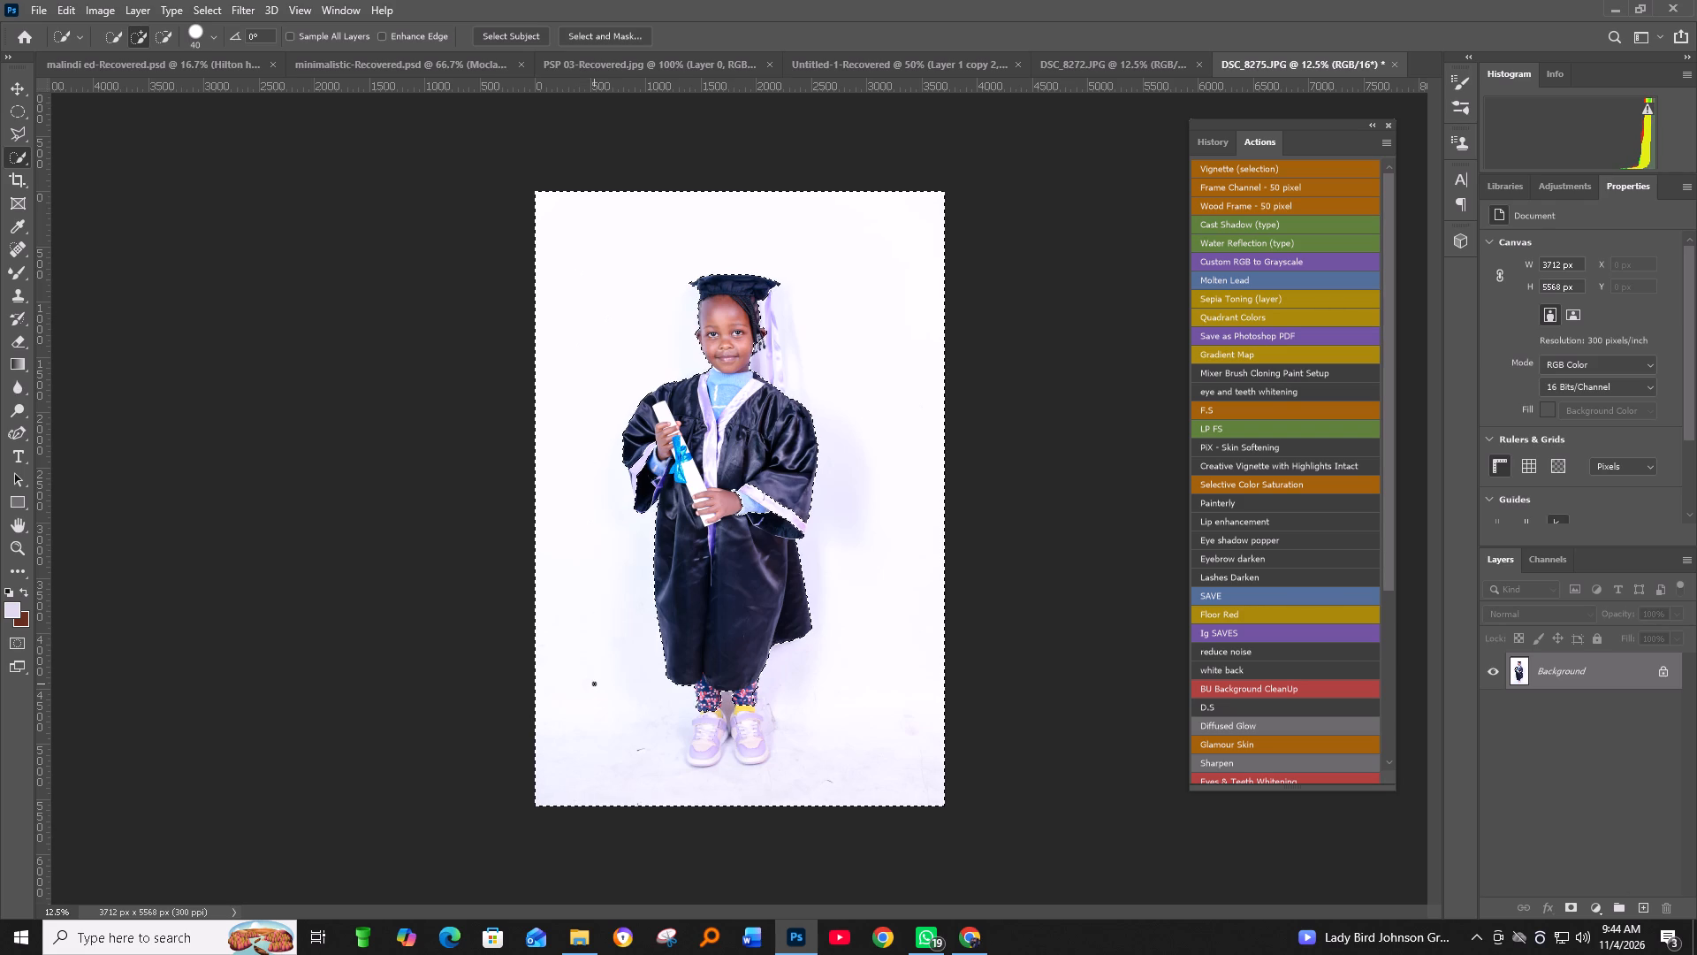
# Subtract the sock and shoe on the photo's left side from the backdrop selection.
pyautogui.keyDown('alt'); pyautogui.scroll(4, 727, 737); pyautogui.keyUp('alt')
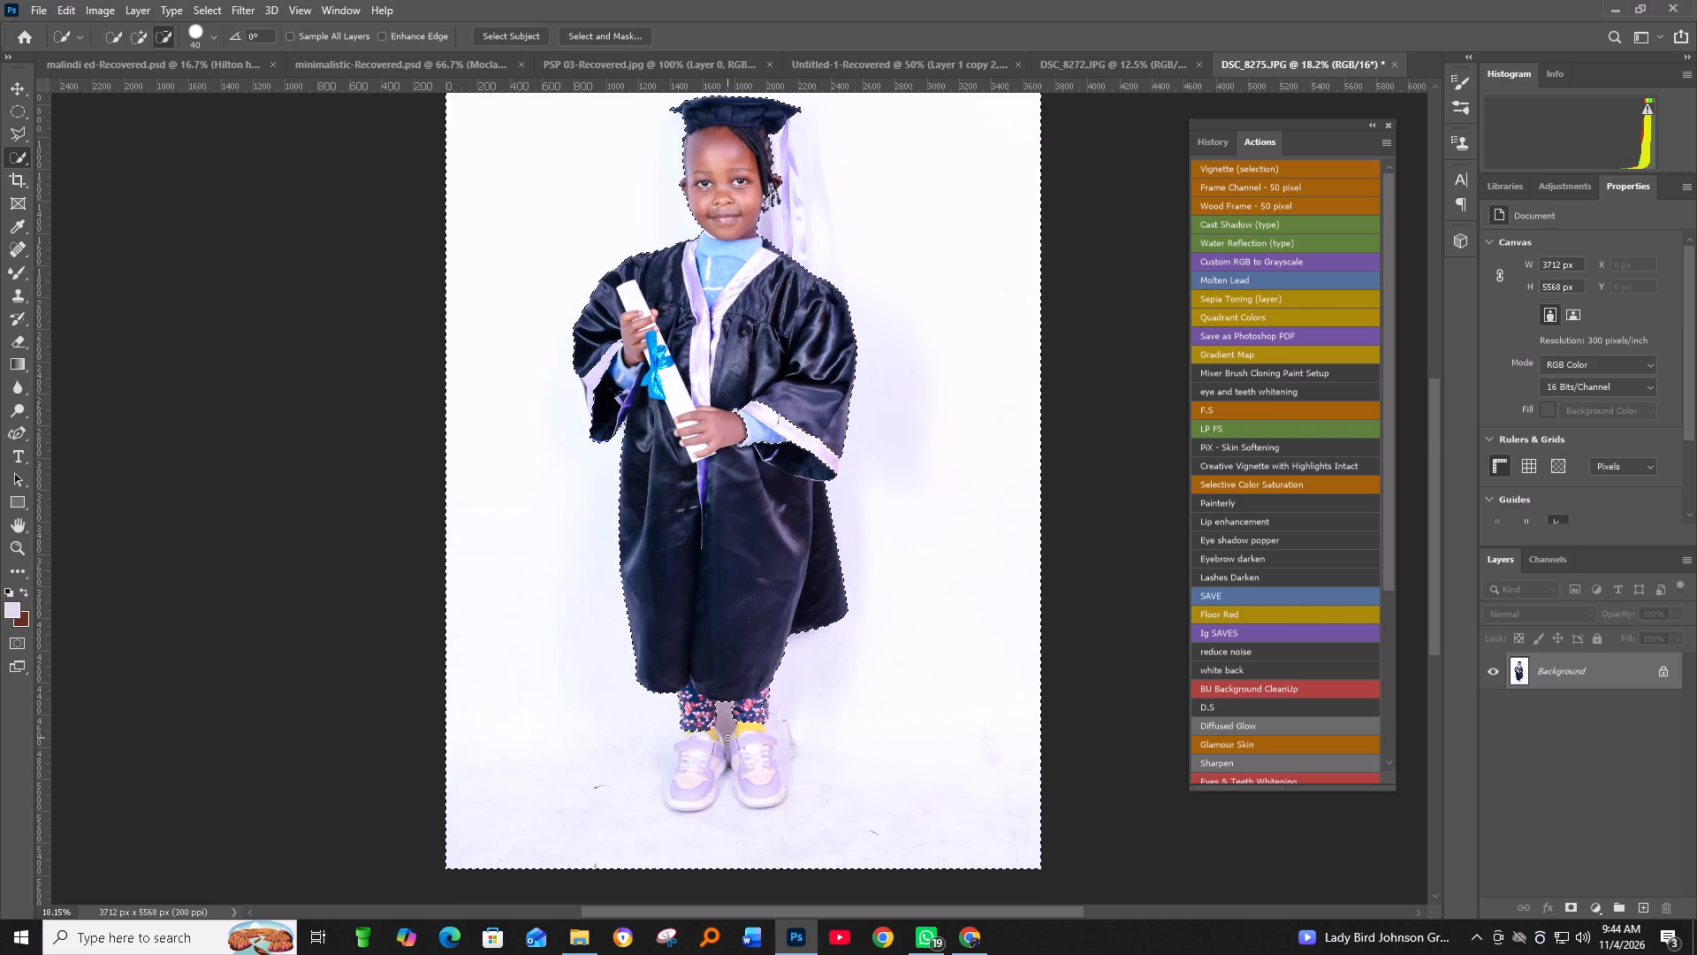
pyautogui.keyDown('alt'); pyautogui.scroll(4, 727, 737); pyautogui.keyUp('alt')
pyautogui.keyDown('alt'); pyautogui.moveTo(660, 668); pyautogui.dragTo(676, 764); pyautogui.keyUp('alt')
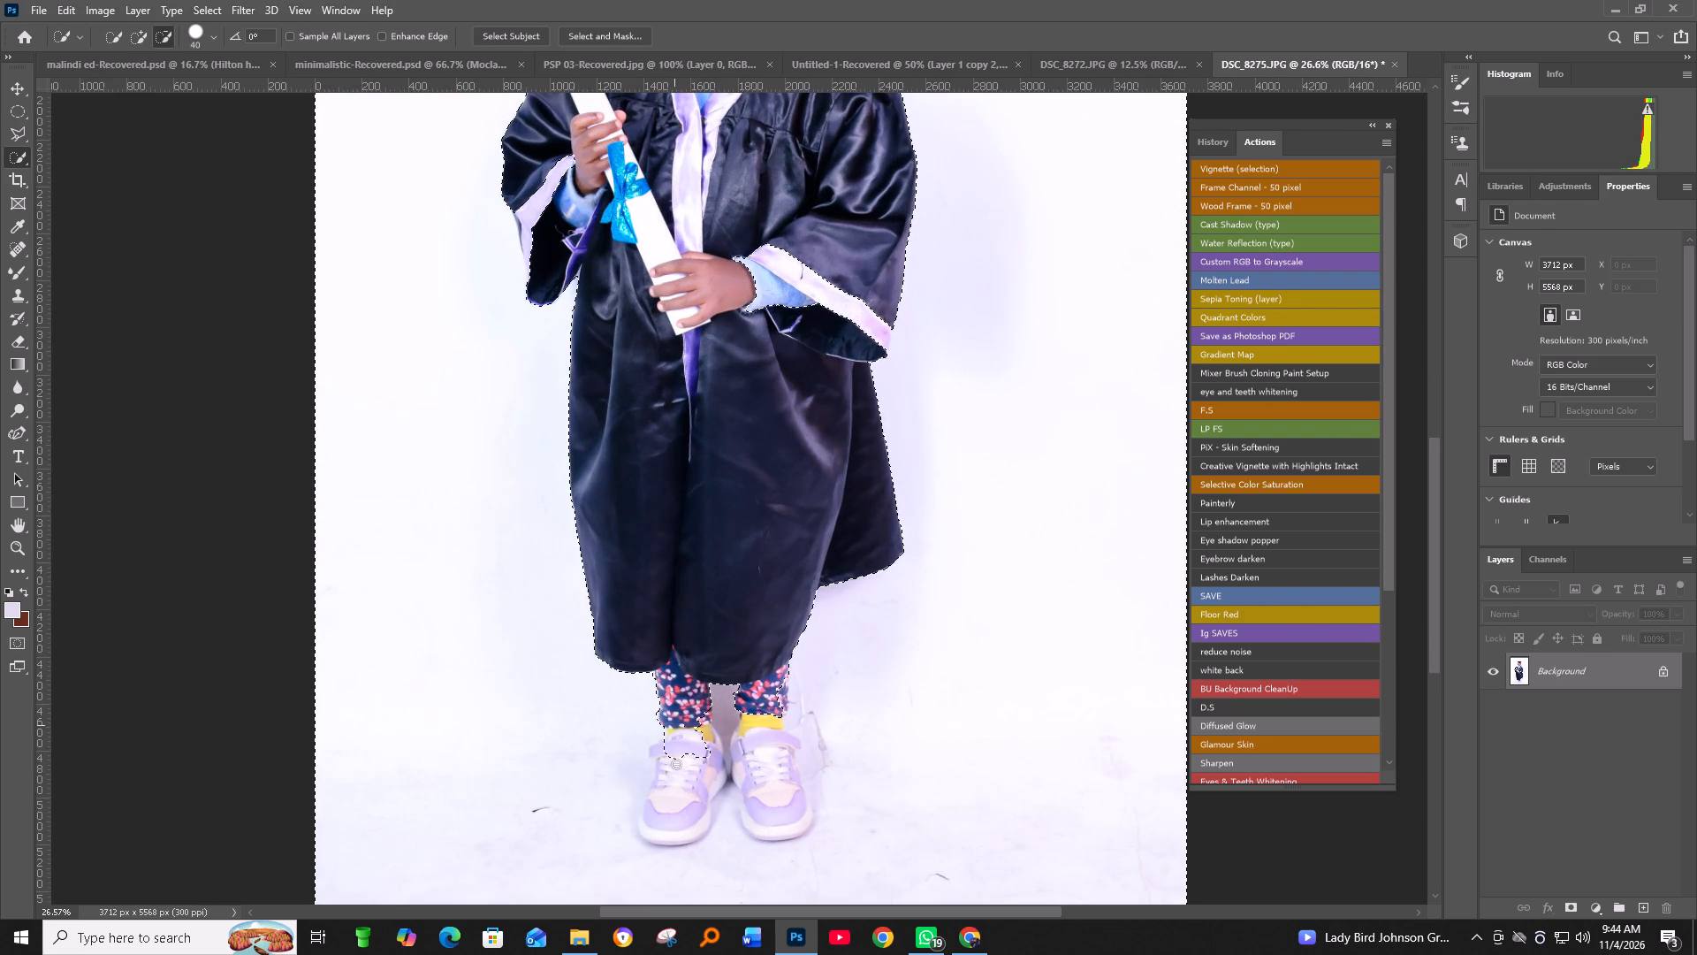
pyautogui.keyDown('alt'); pyautogui.moveTo(676, 764); pyautogui.dragTo(651, 823); pyautogui.keyUp('alt')
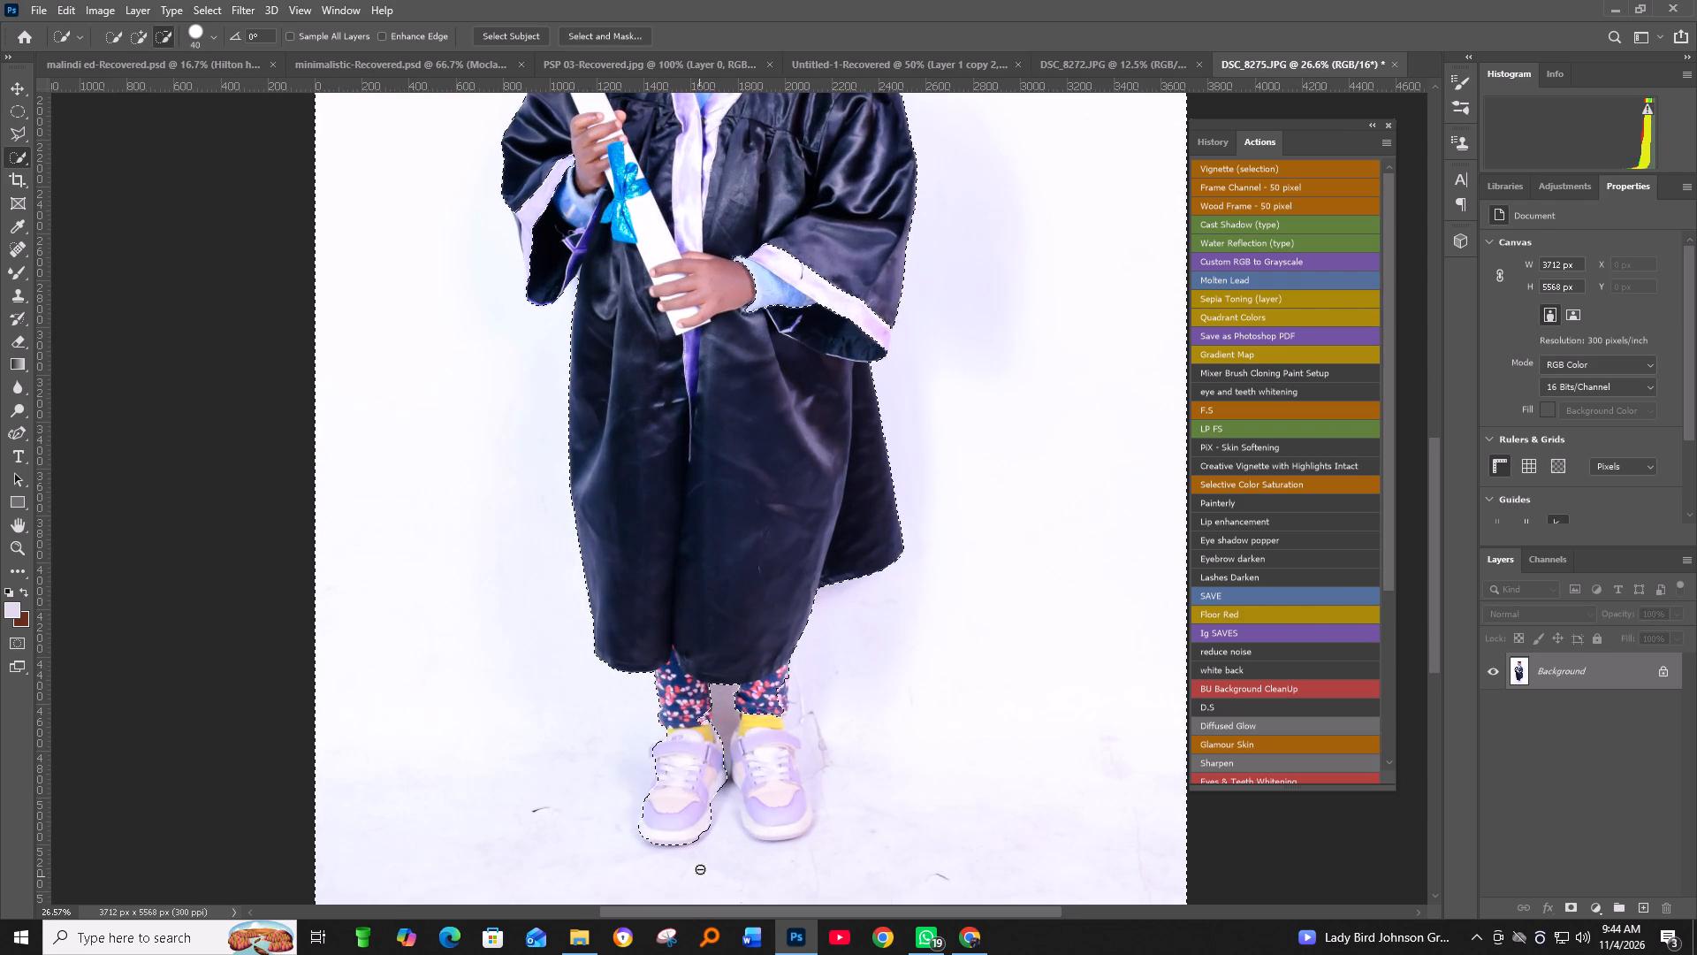
pyautogui.keyDown('alt'); pyautogui.click(694, 833); pyautogui.keyUp('alt')
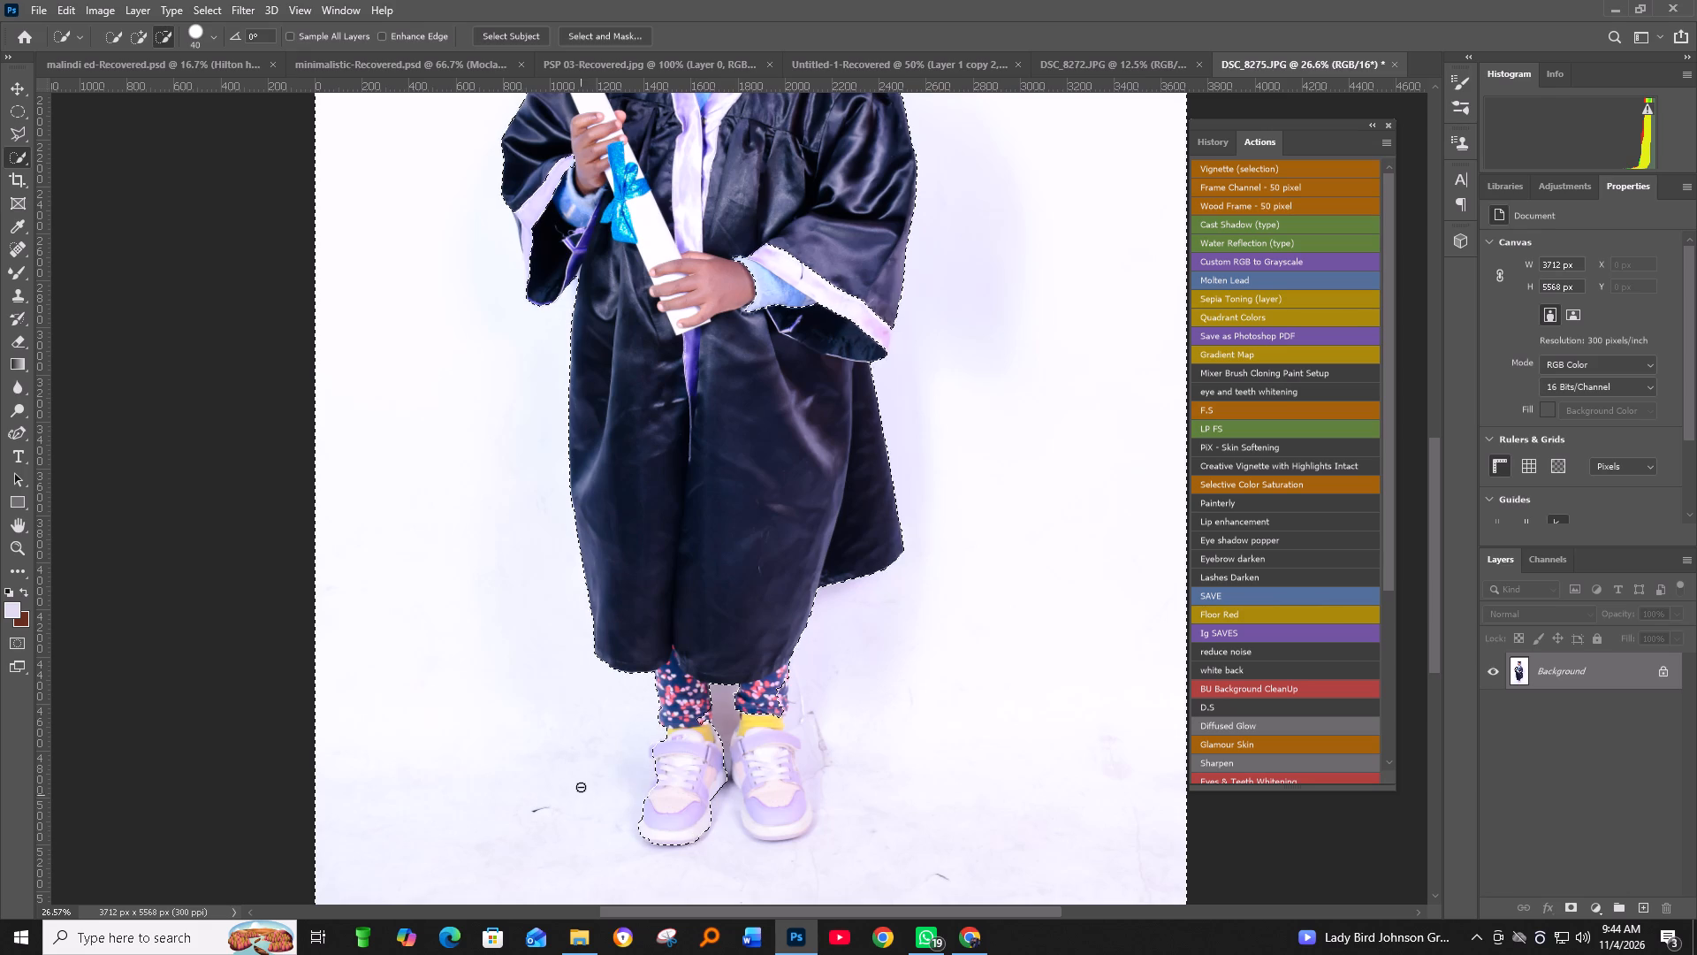
pyautogui.keyDown('alt'); pyautogui.moveTo(707, 729); pyautogui.dragTo(707, 706); pyautogui.keyUp('alt')
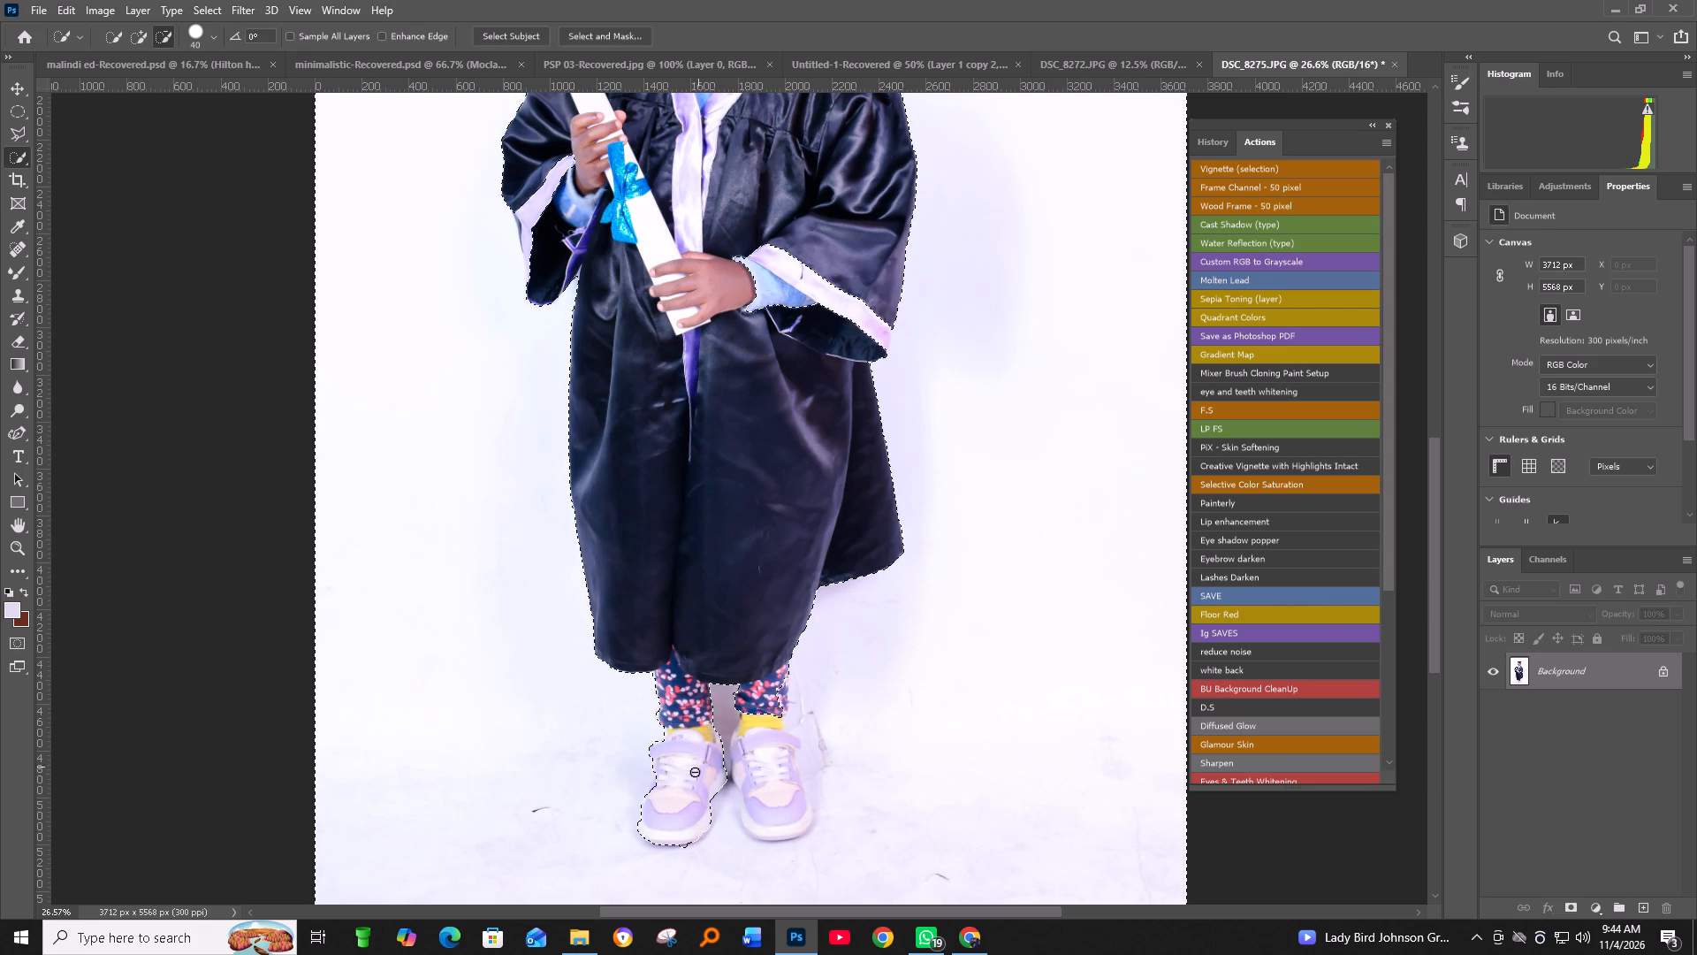
pyautogui.keyDown('alt'); pyautogui.click(655, 752); pyautogui.keyUp('alt')
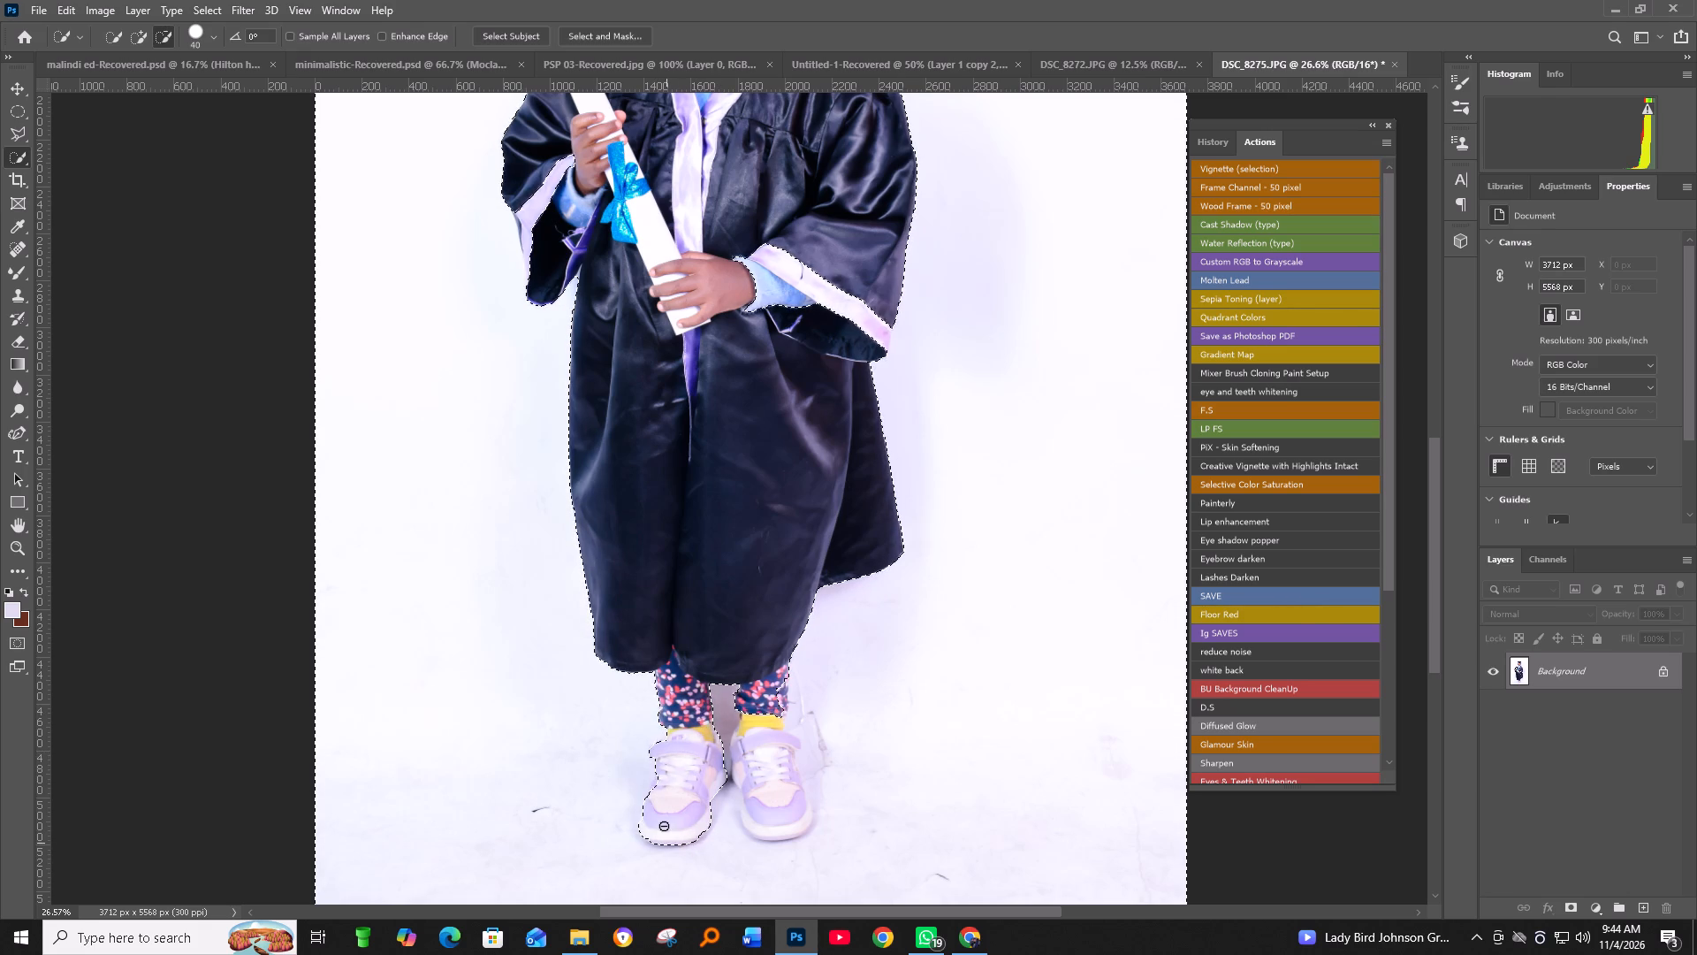
pyautogui.keyDown('alt'); pyautogui.moveTo(658, 783); pyautogui.dragTo(666, 771); pyautogui.keyUp('alt')
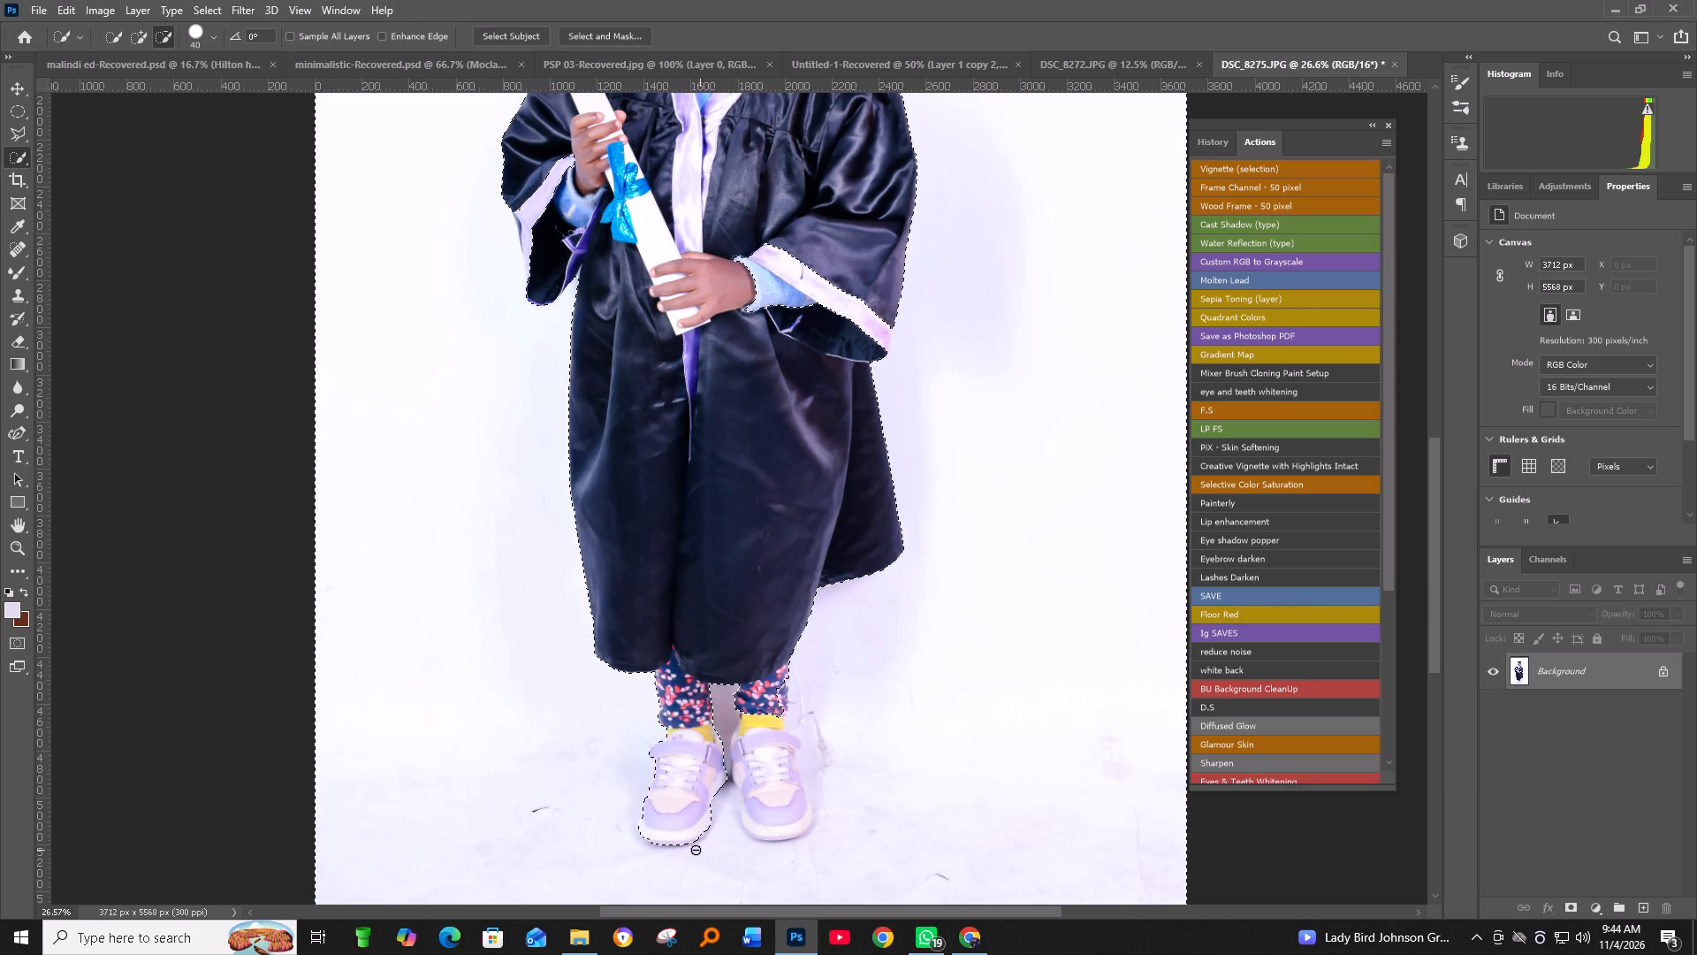
# Subtract the other sock and shoe from the backdrop selection, keeping the floor gap between the shoes selected.
pyautogui.keyDown('alt'); pyautogui.moveTo(765, 703); pyautogui.dragTo(772, 831); pyautogui.keyUp('alt')
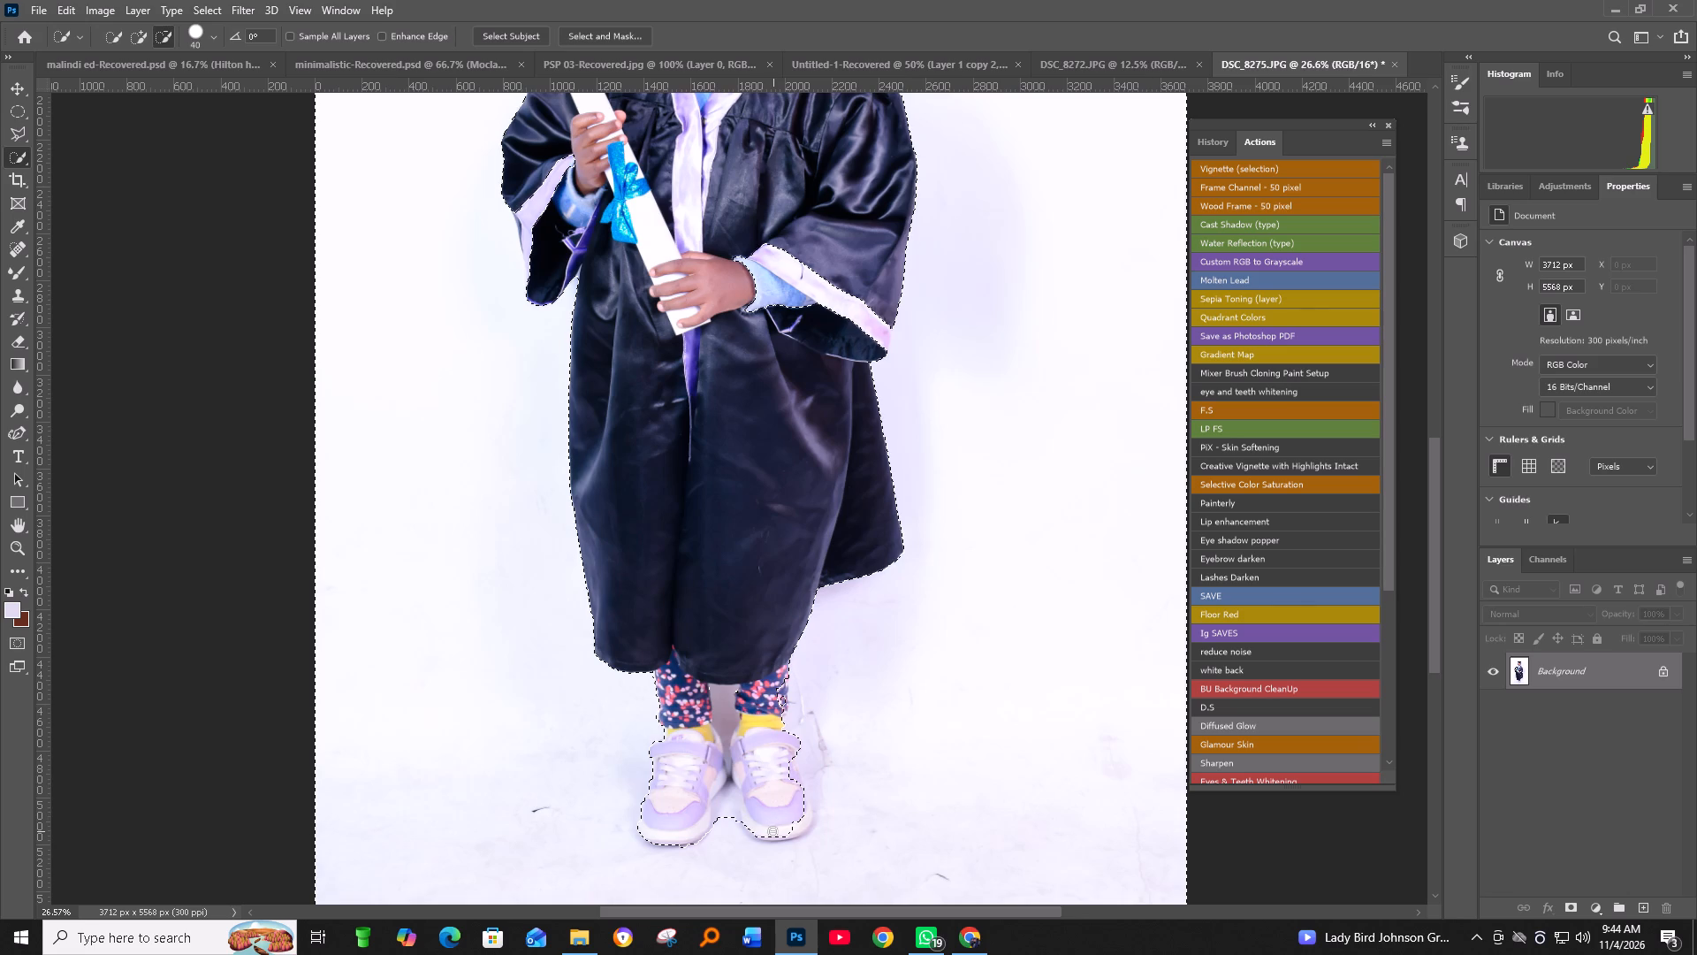
pyautogui.keyDown('alt'); pyautogui.moveTo(772, 831); pyautogui.dragTo(799, 802); pyautogui.keyUp('alt')
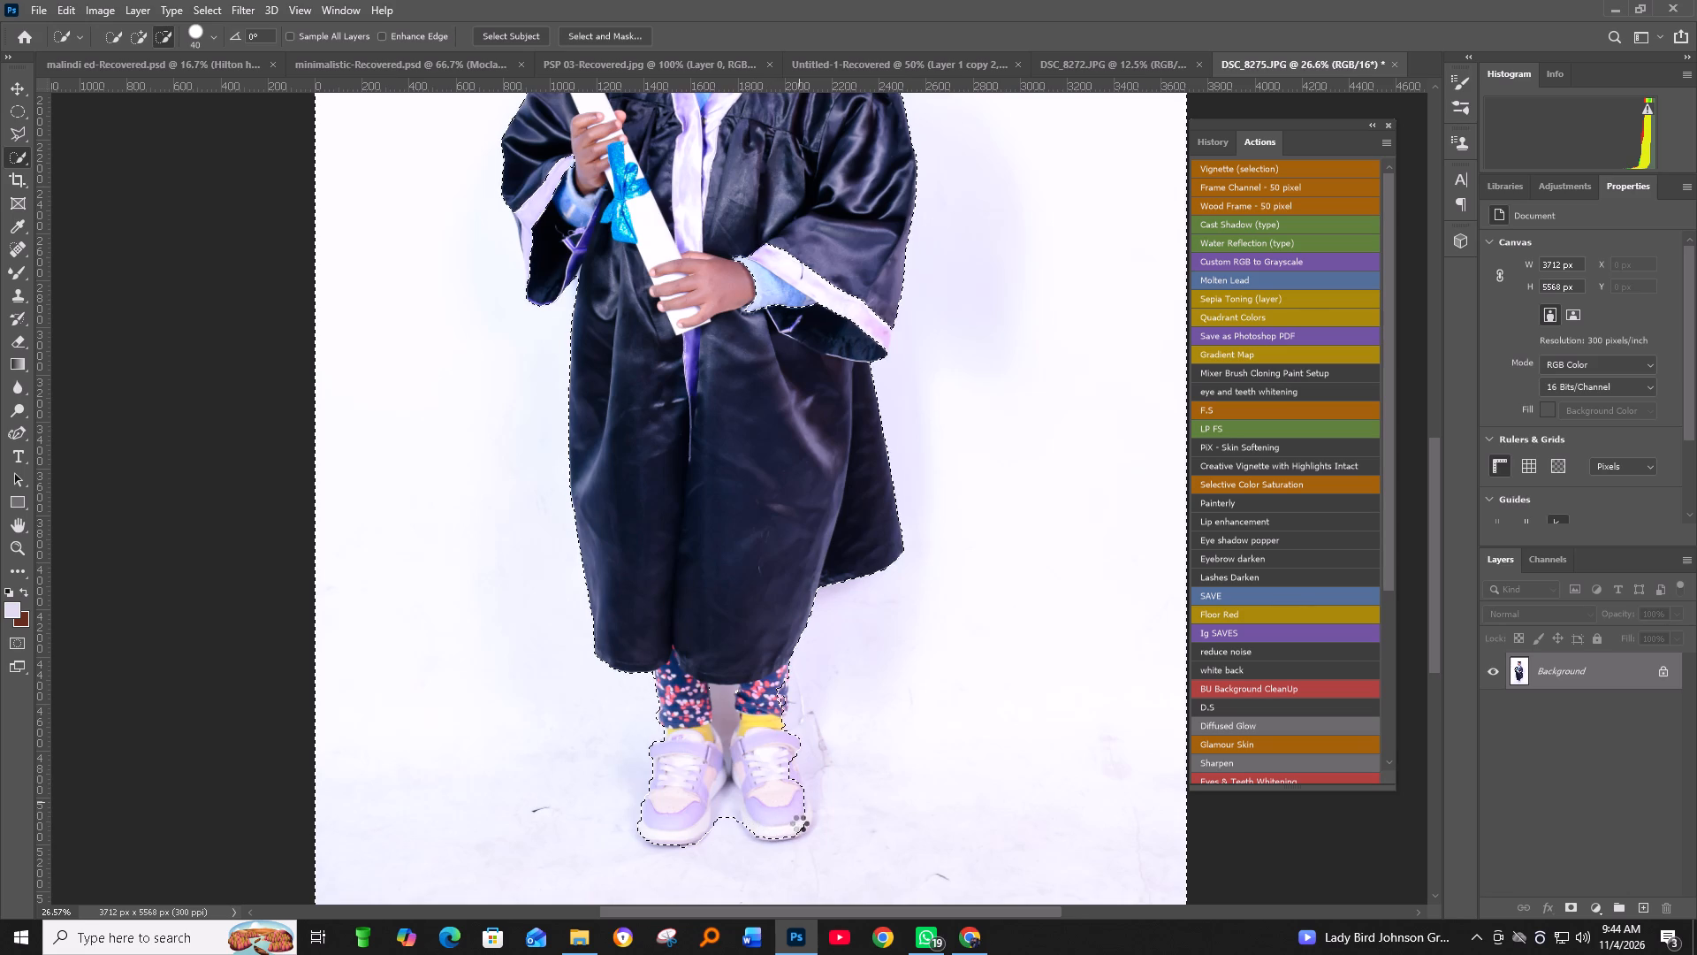
pyautogui.keyDown('alt'); pyautogui.moveTo(790, 753); pyautogui.dragTo(803, 823); pyautogui.keyUp('alt')
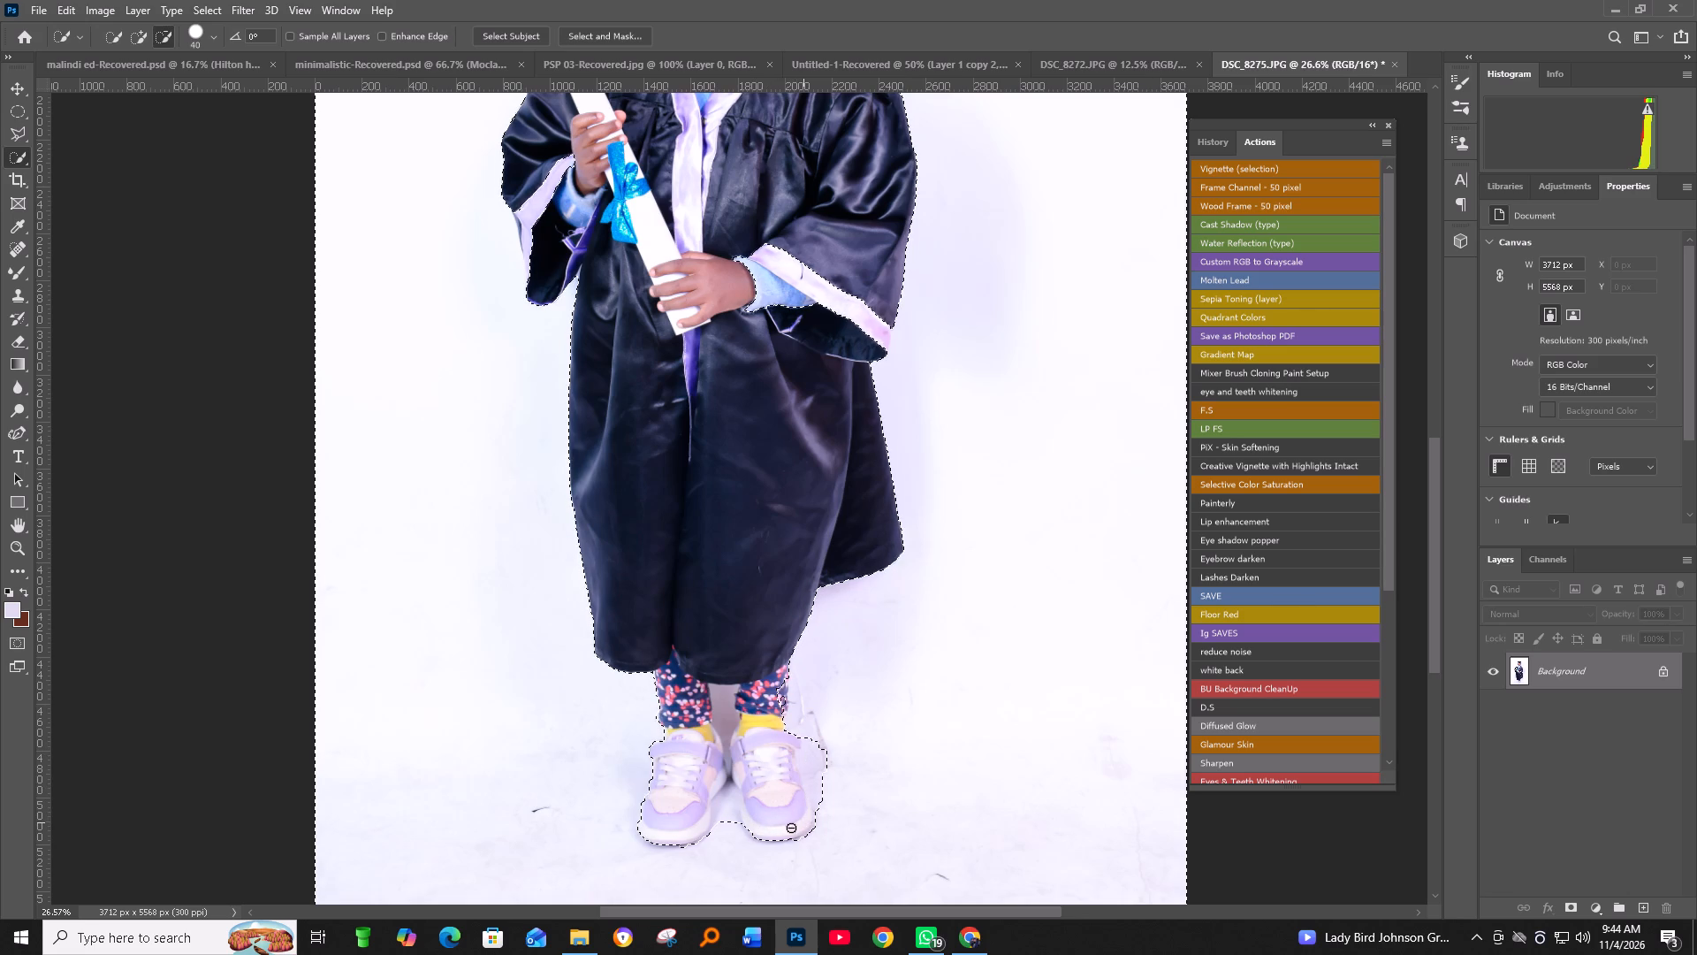
pyautogui.moveTo(812, 742); pyautogui.dragTo(831, 820)
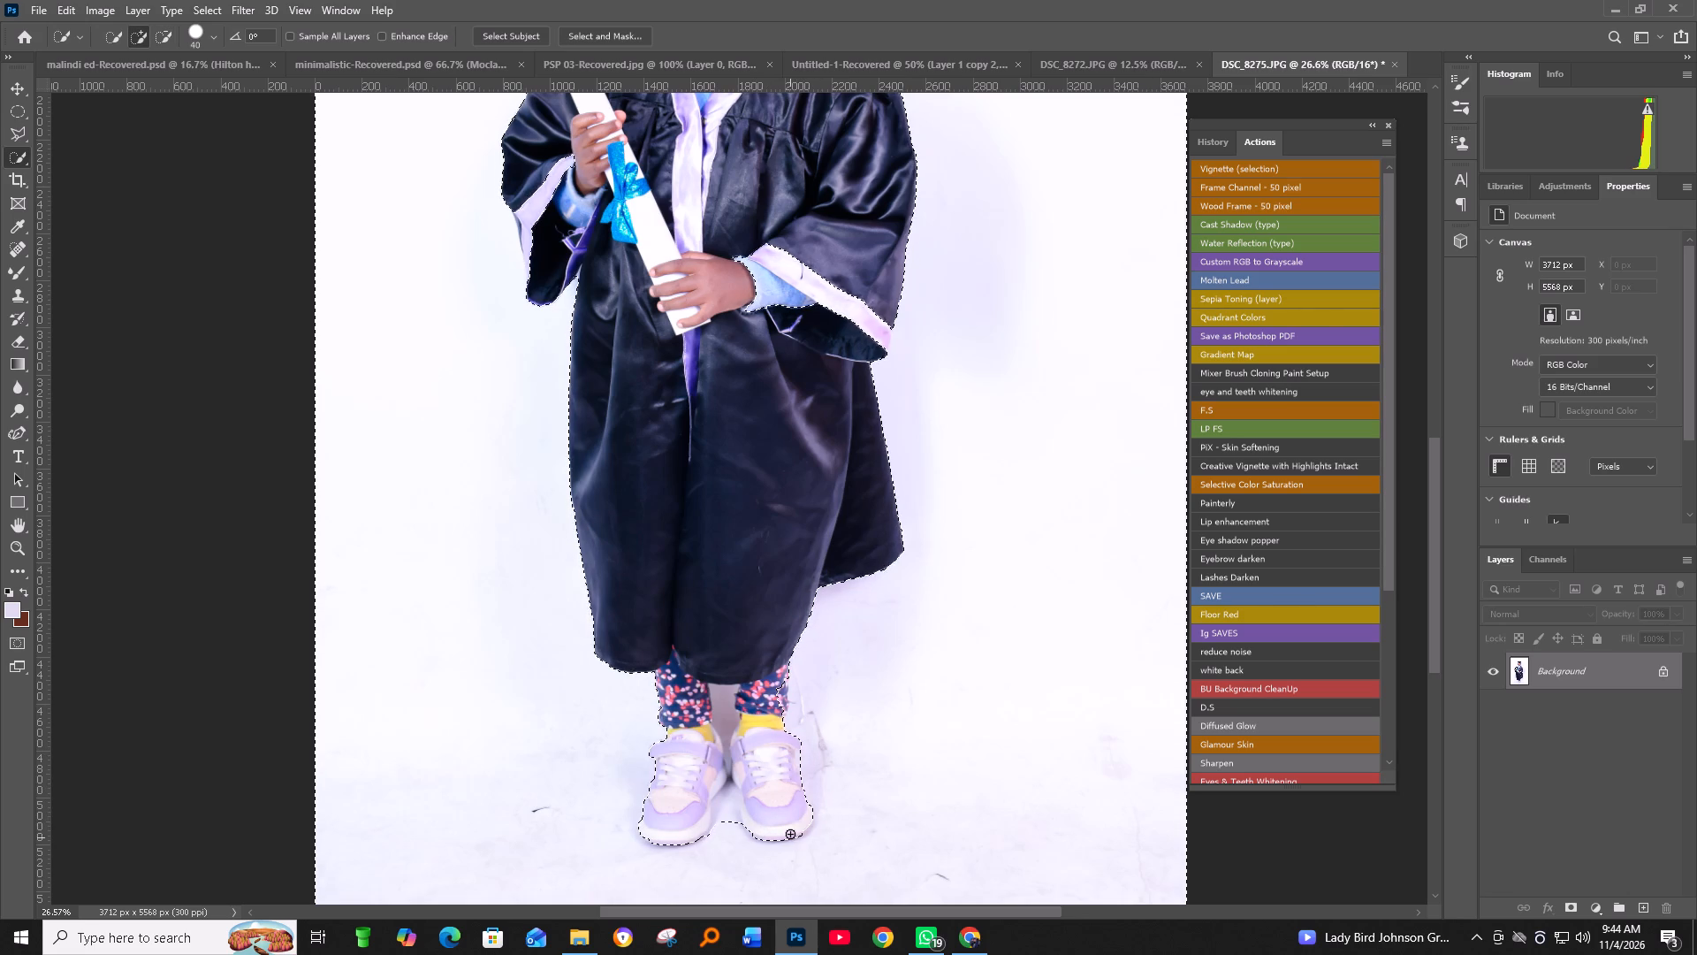
pyautogui.keyDown('alt'); pyautogui.moveTo(784, 676); pyautogui.dragTo(779, 711); pyautogui.keyUp('alt')
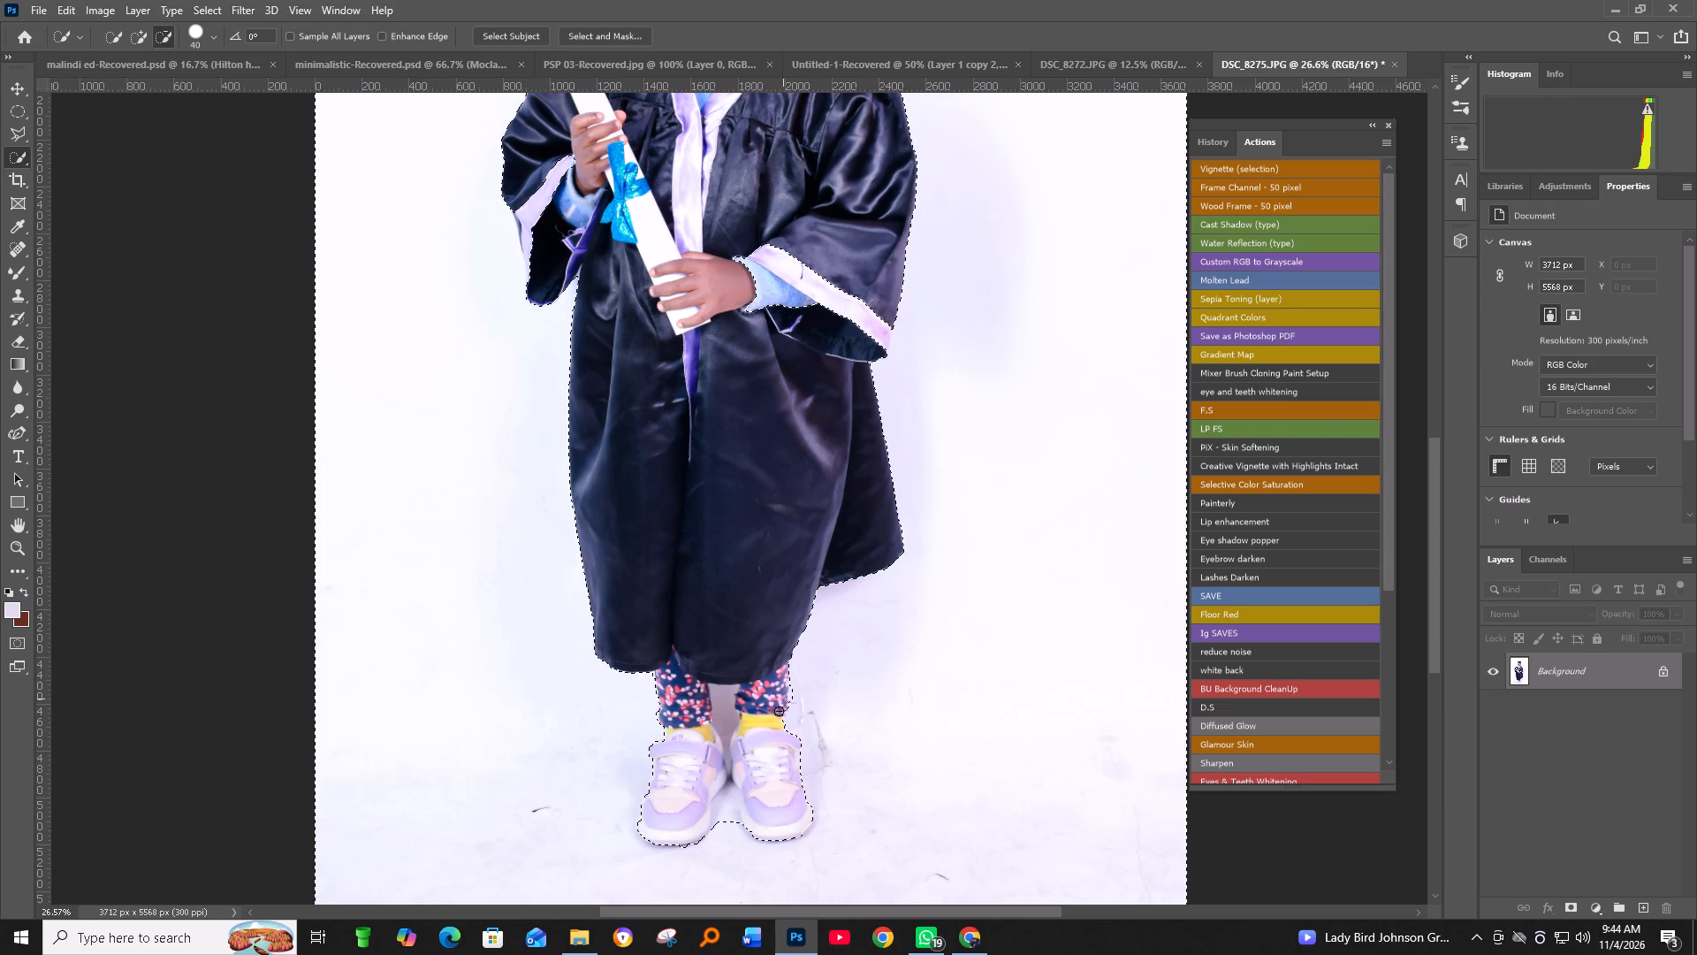
pyautogui.keyDown('alt'); pyautogui.moveTo(779, 711); pyautogui.dragTo(780, 720); pyautogui.keyUp('alt')
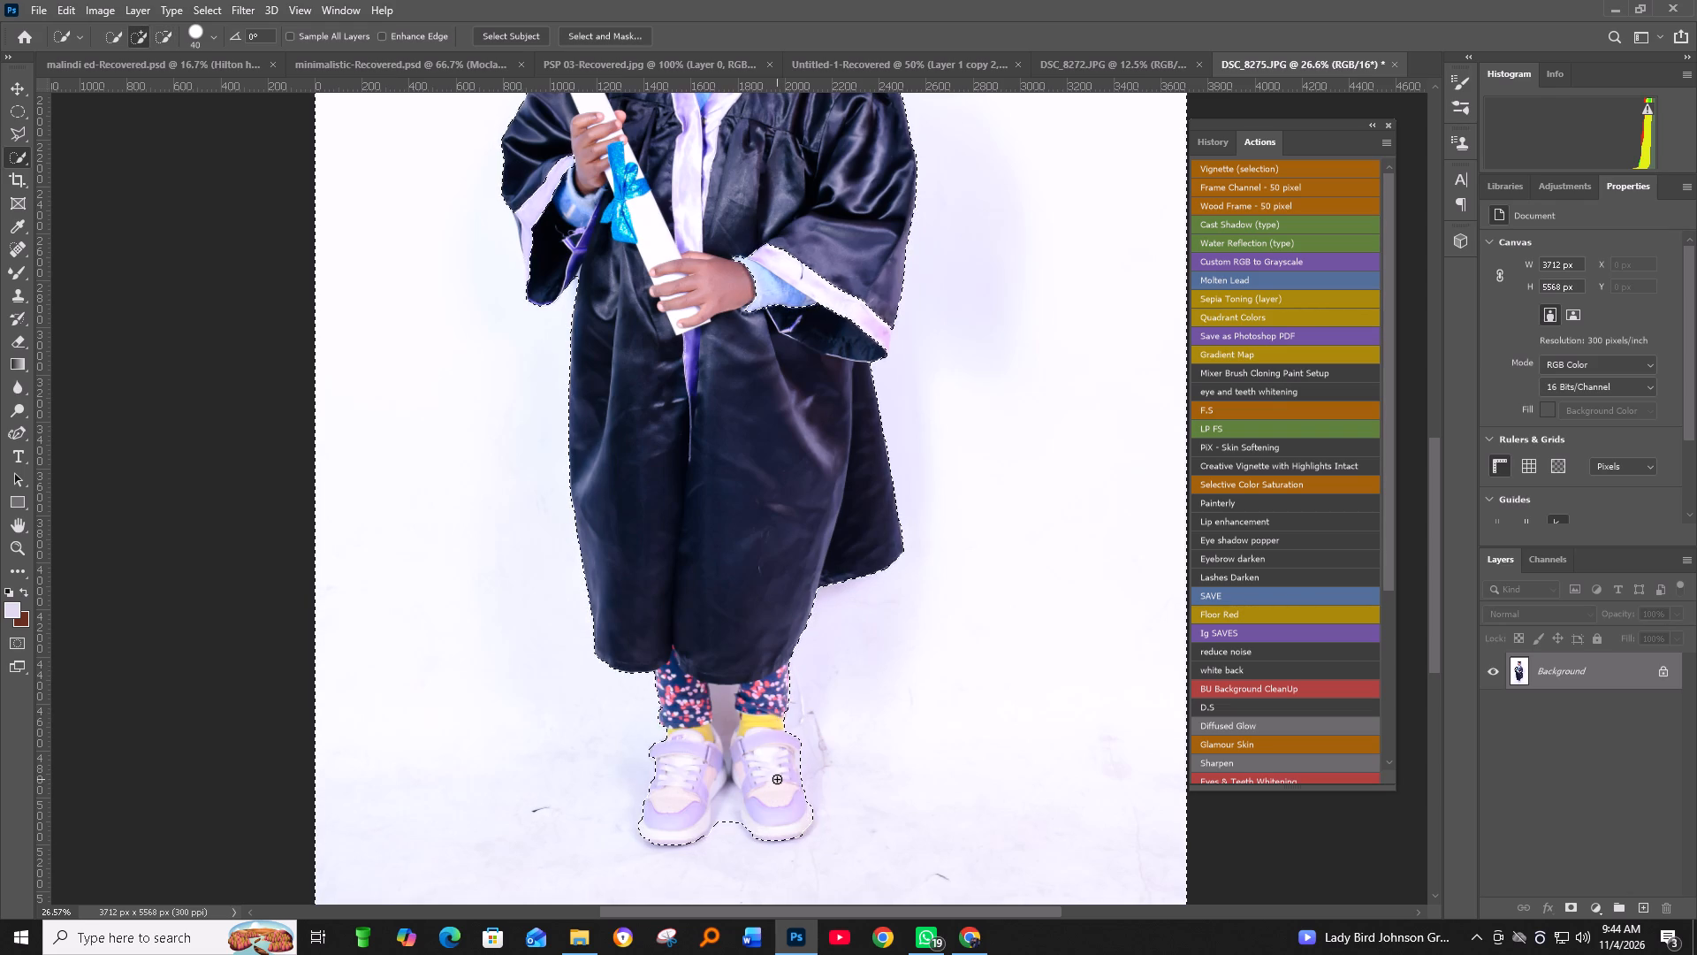
pyautogui.moveTo(726, 815); pyautogui.dragTo(726, 807)
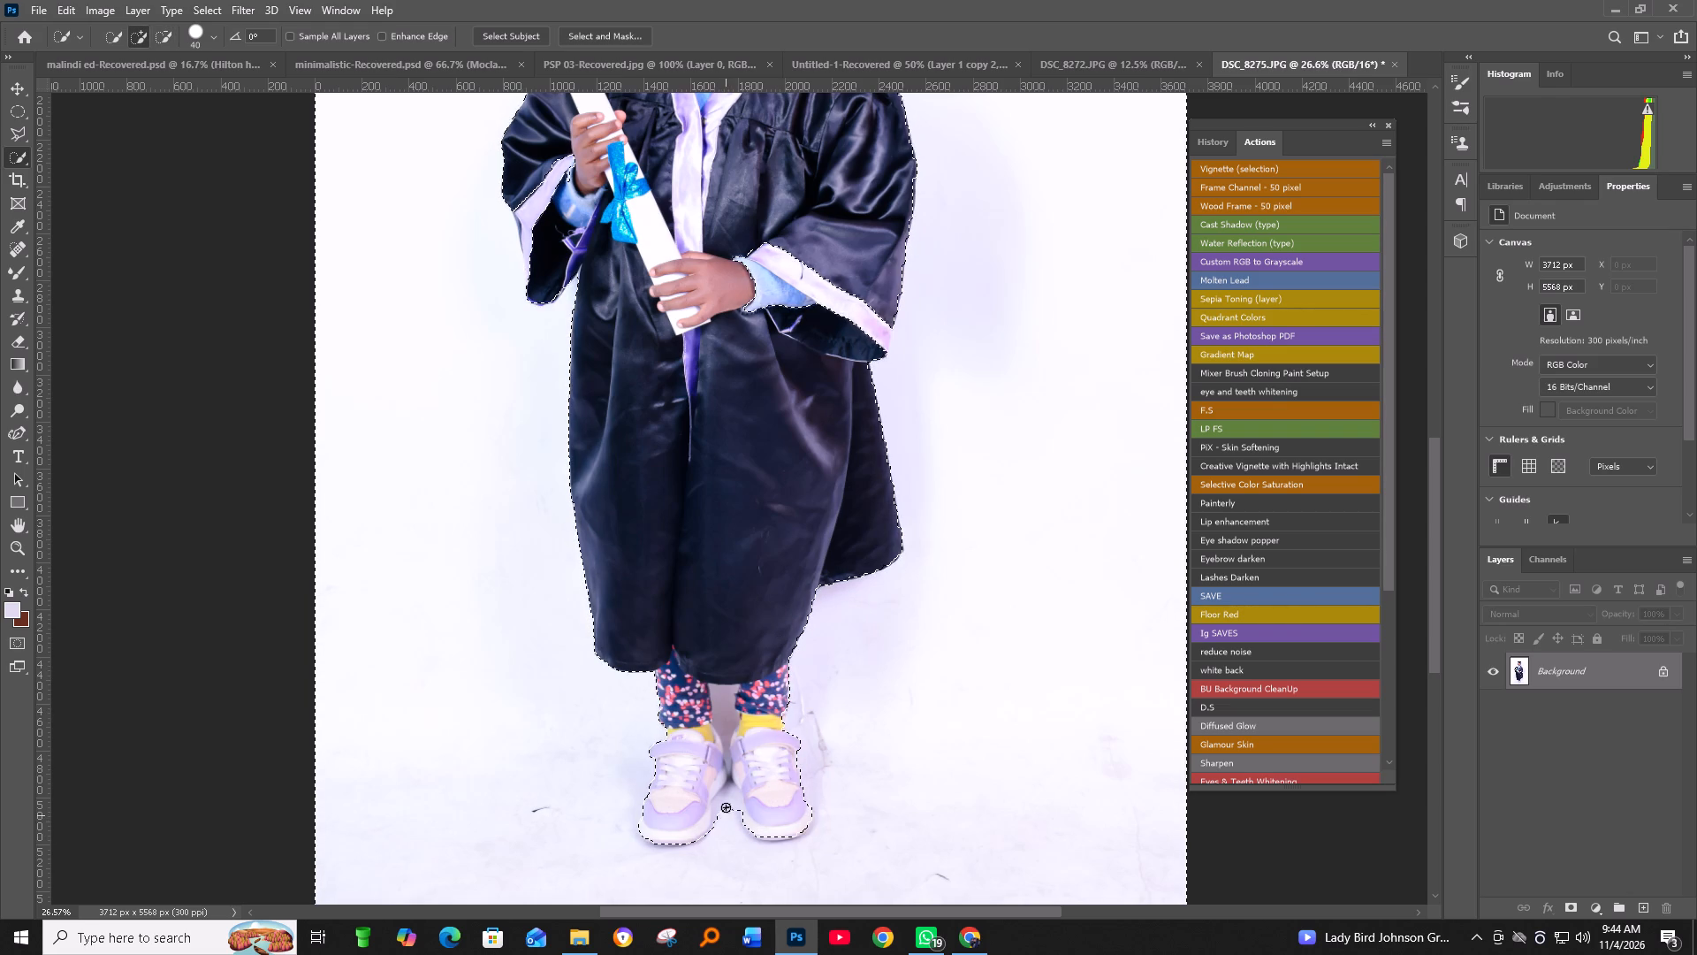
pyautogui.moveTo(726, 807); pyautogui.dragTo(726, 806)
pyautogui.moveTo(723, 809); pyautogui.dragTo(728, 799)
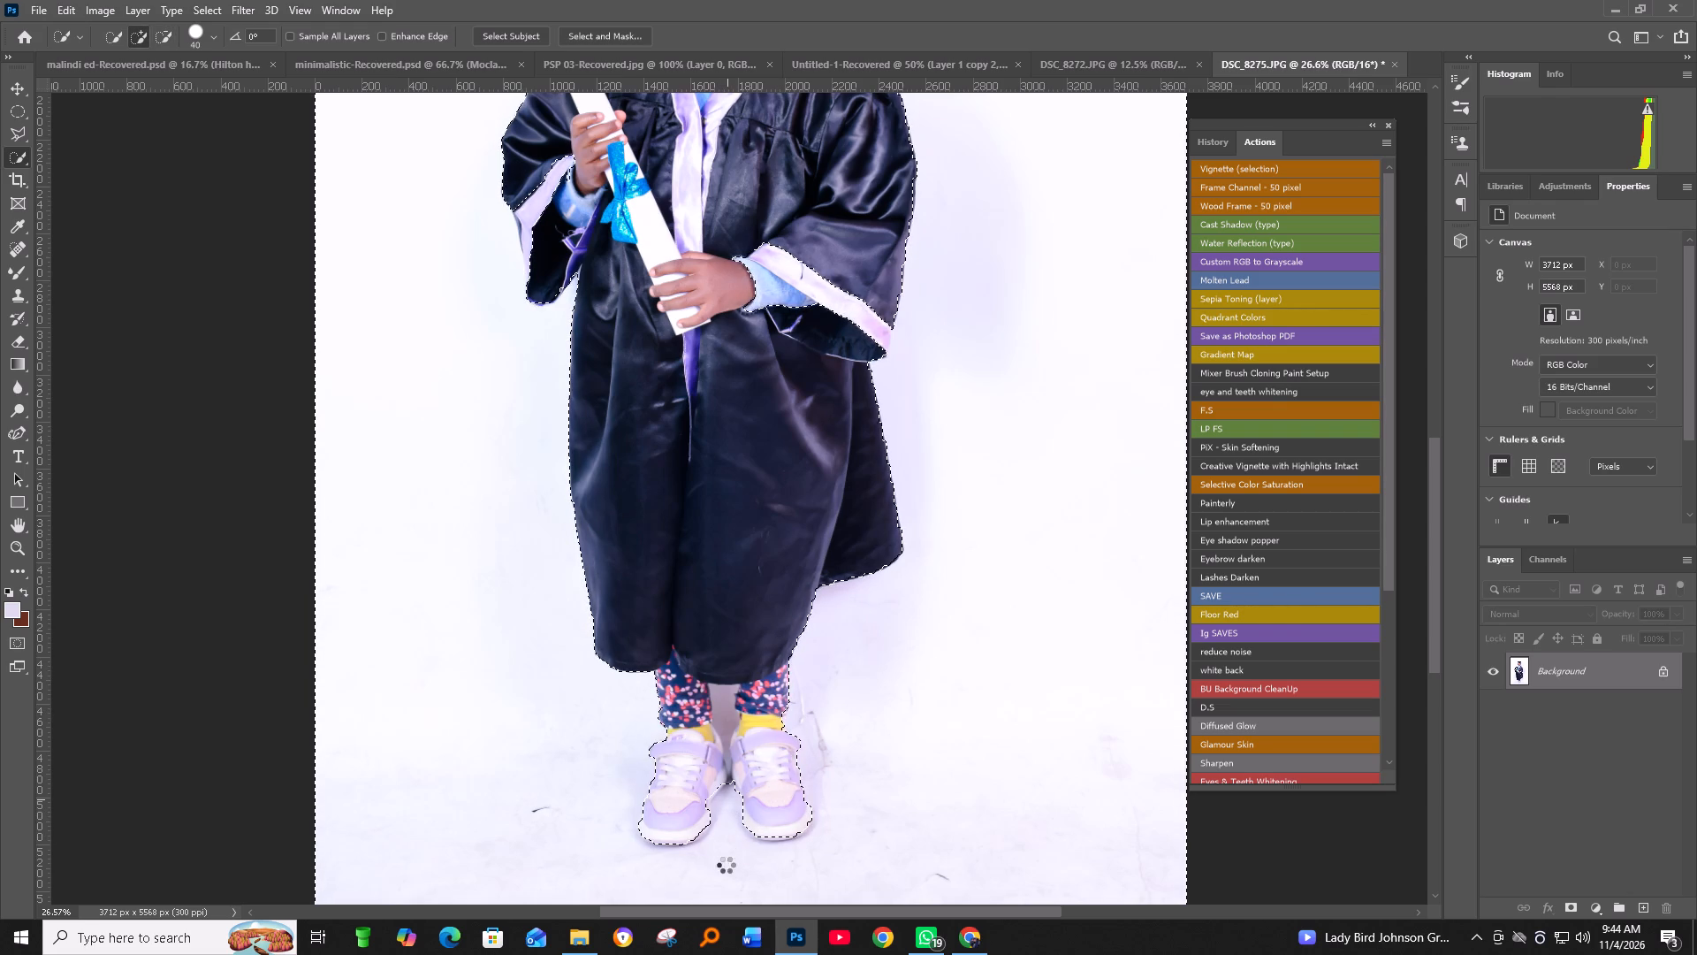
# Subtract the edges of both gown sleeves from the backdrop selection.
pyautogui.scroll(5, 748, 704)
pyautogui.scroll(6, 950, 477)
pyautogui.scroll(5, 826, 286)
pyautogui.keyDown('alt'); pyautogui.moveTo(880, 577); pyautogui.dragTo(880, 559); pyautogui.keyUp('alt')
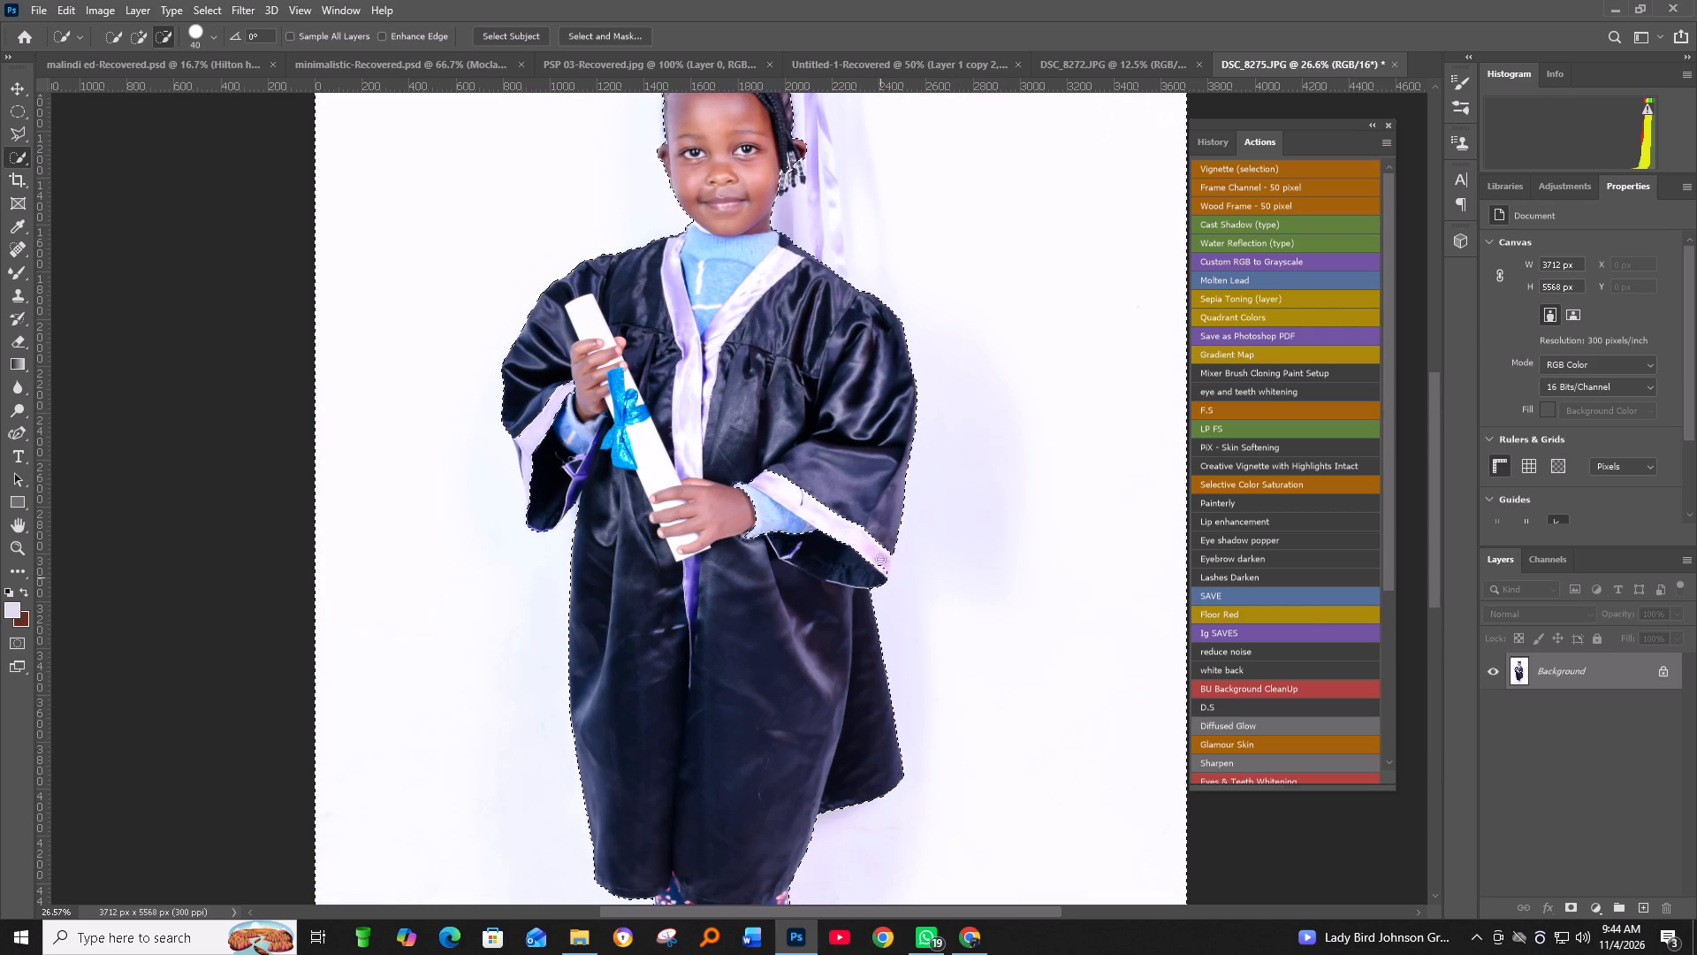
pyautogui.keyDown('alt'); pyautogui.moveTo(880, 559); pyautogui.dragTo(879, 556); pyautogui.keyUp('alt')
pyautogui.keyDown('alt'); pyautogui.moveTo(534, 503); pyautogui.dragTo(521, 420); pyautogui.keyUp('alt')
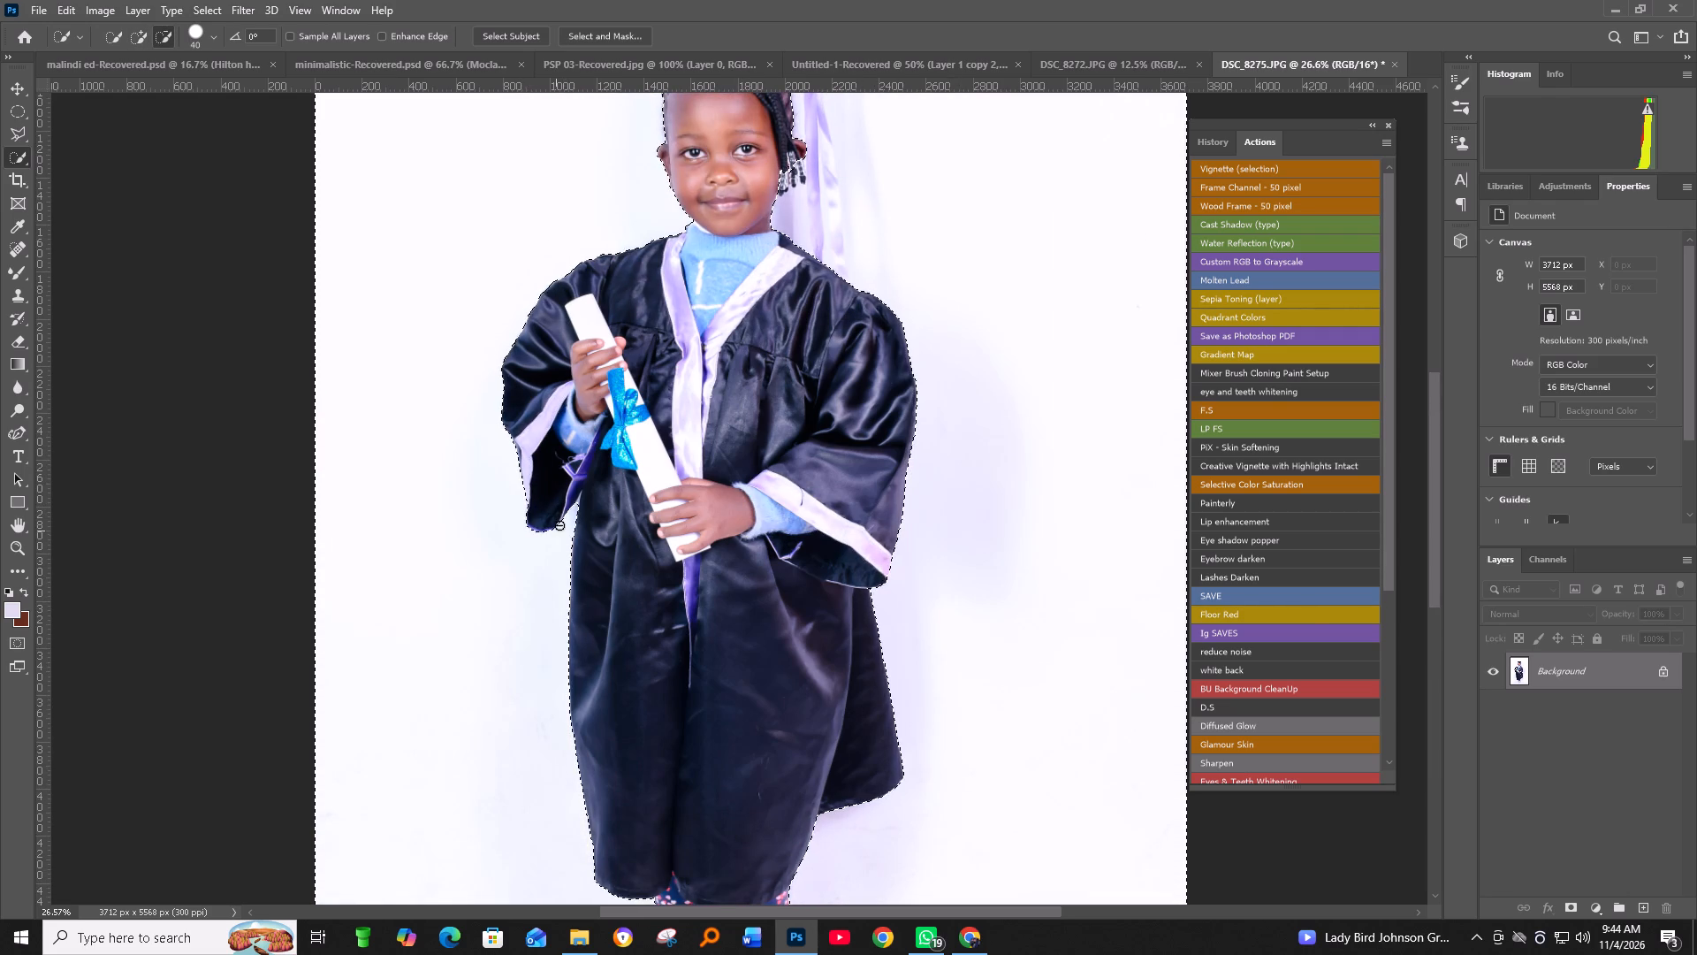
# Subtract the lilac ribbon hanging from the graduation cap from the backdrop selection and refine its outer edge down to the shoulder.
pyautogui.scroll(11, 650, 523)
pyautogui.scroll(5, 775, 162)
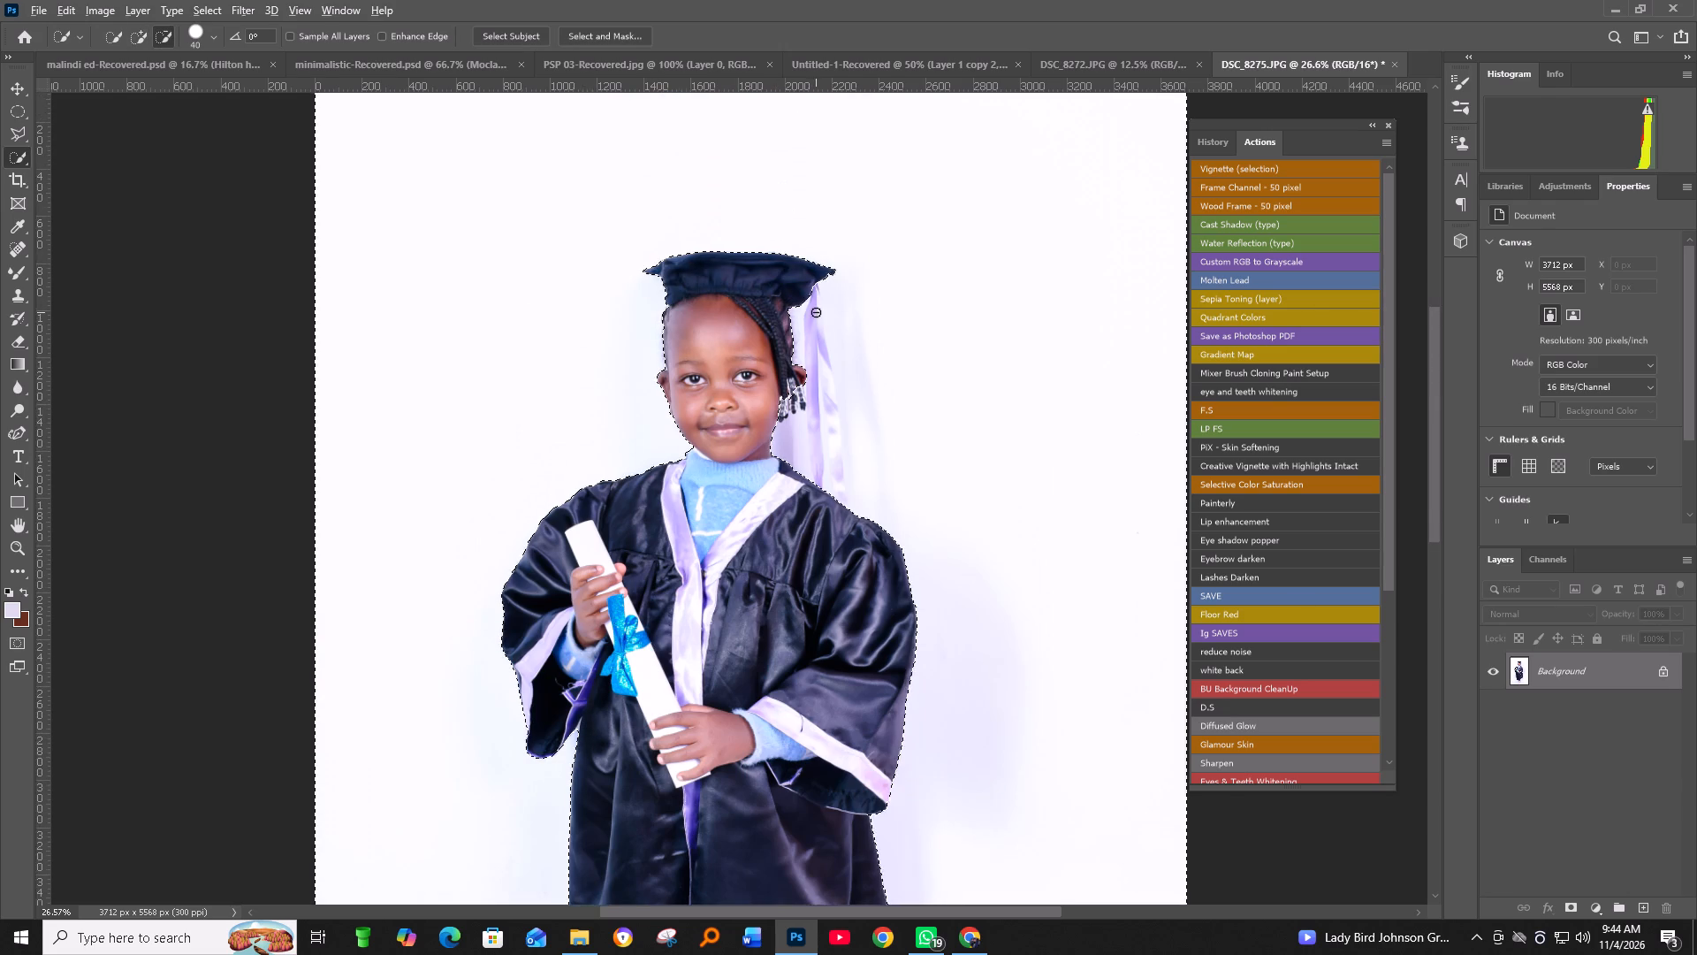
pyautogui.keyDown('alt'); pyautogui.scroll(5, 816, 312); pyautogui.keyUp('alt')
pyautogui.keyDown('alt'); pyautogui.moveTo(807, 273); pyautogui.dragTo(823, 426); pyautogui.keyUp('alt')
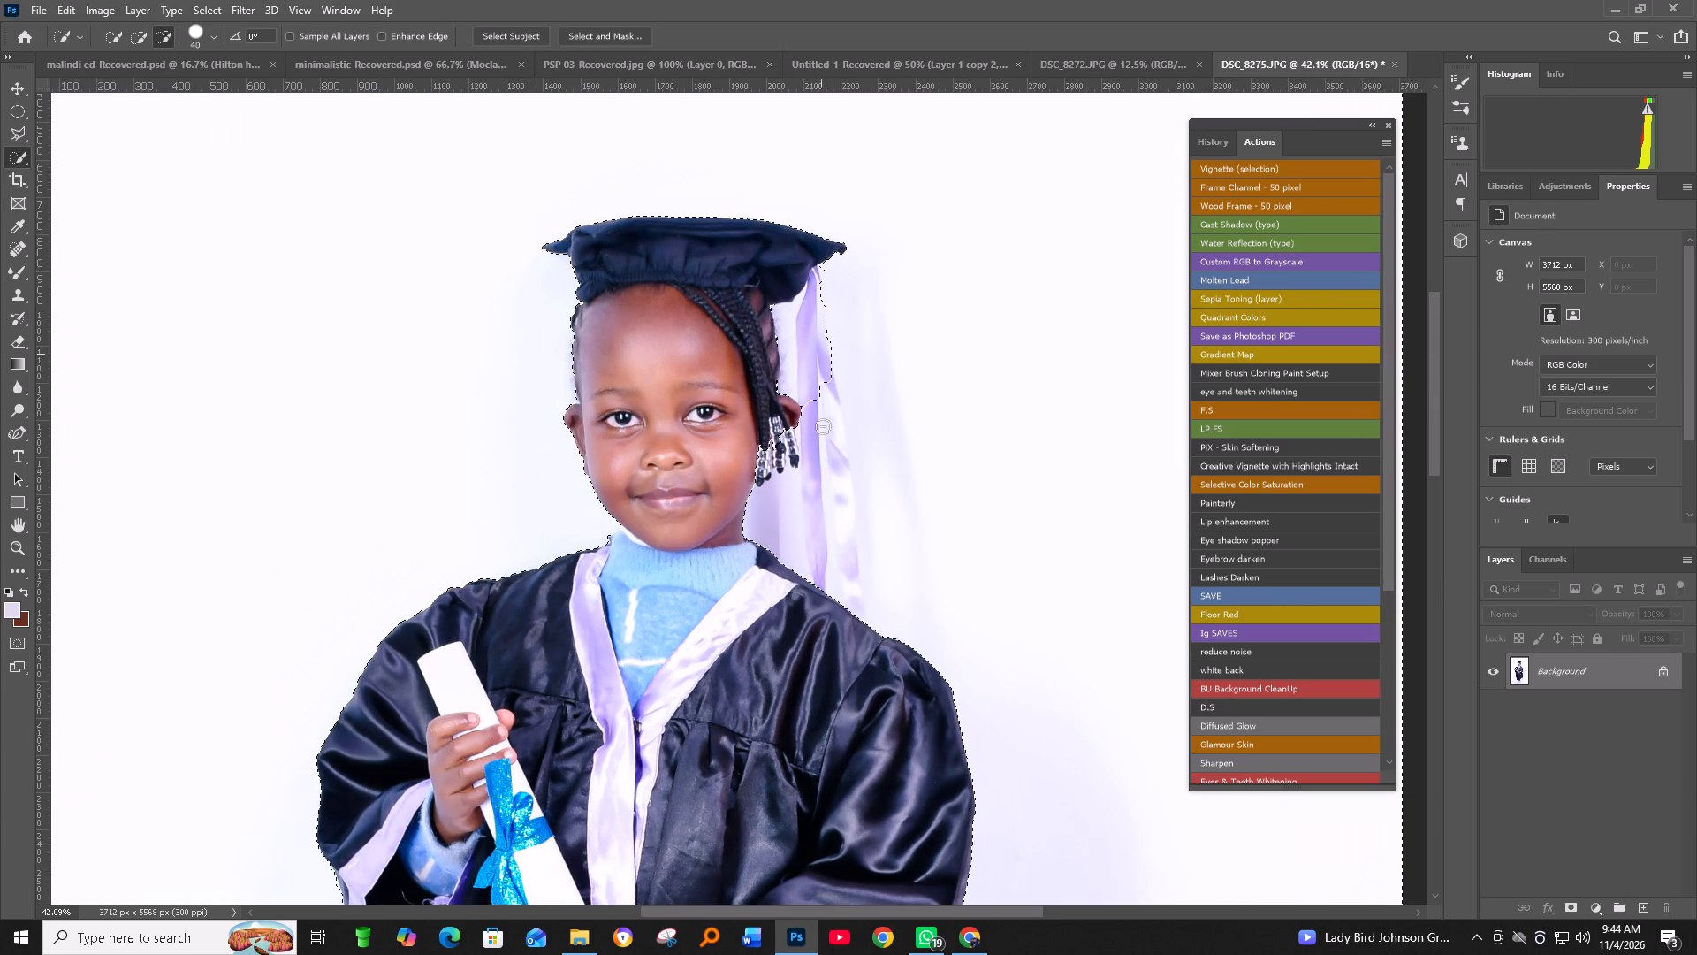
pyautogui.keyDown('alt'); pyautogui.moveTo(823, 426); pyautogui.dragTo(820, 512); pyautogui.keyUp('alt')
pyautogui.keyDown('alt'); pyautogui.moveTo(832, 407); pyautogui.dragTo(837, 464); pyautogui.keyUp('alt')
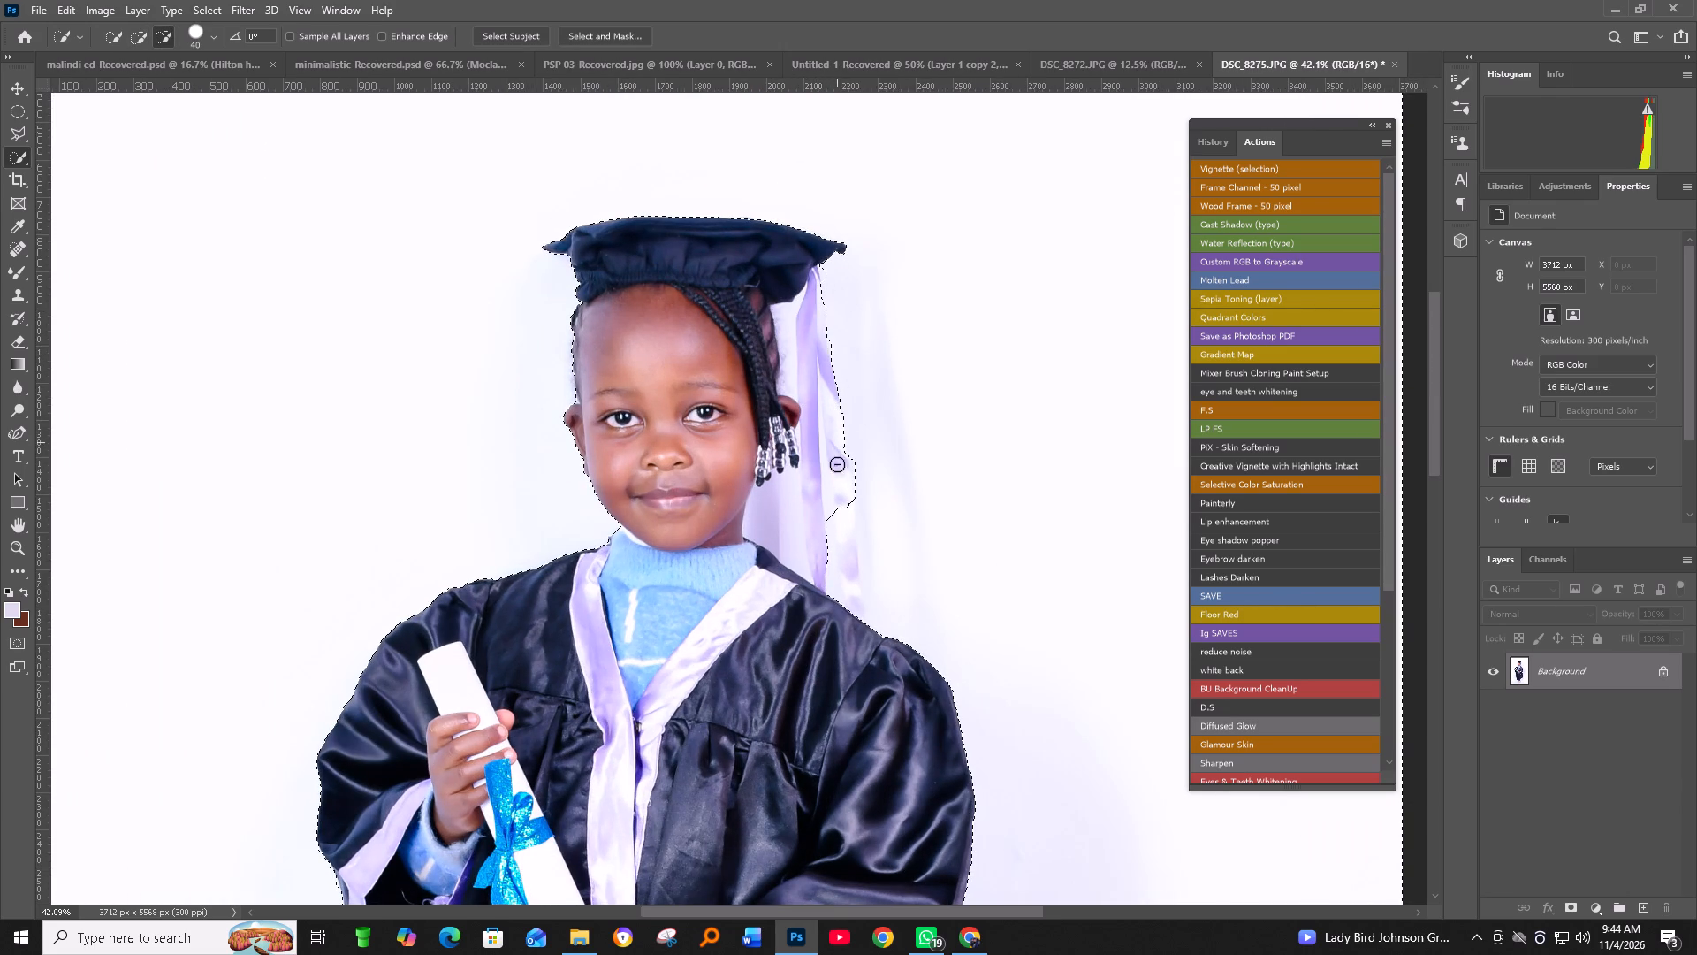
pyautogui.keyDown('alt'); pyautogui.moveTo(837, 464); pyautogui.dragTo(855, 633); pyautogui.keyUp('alt')
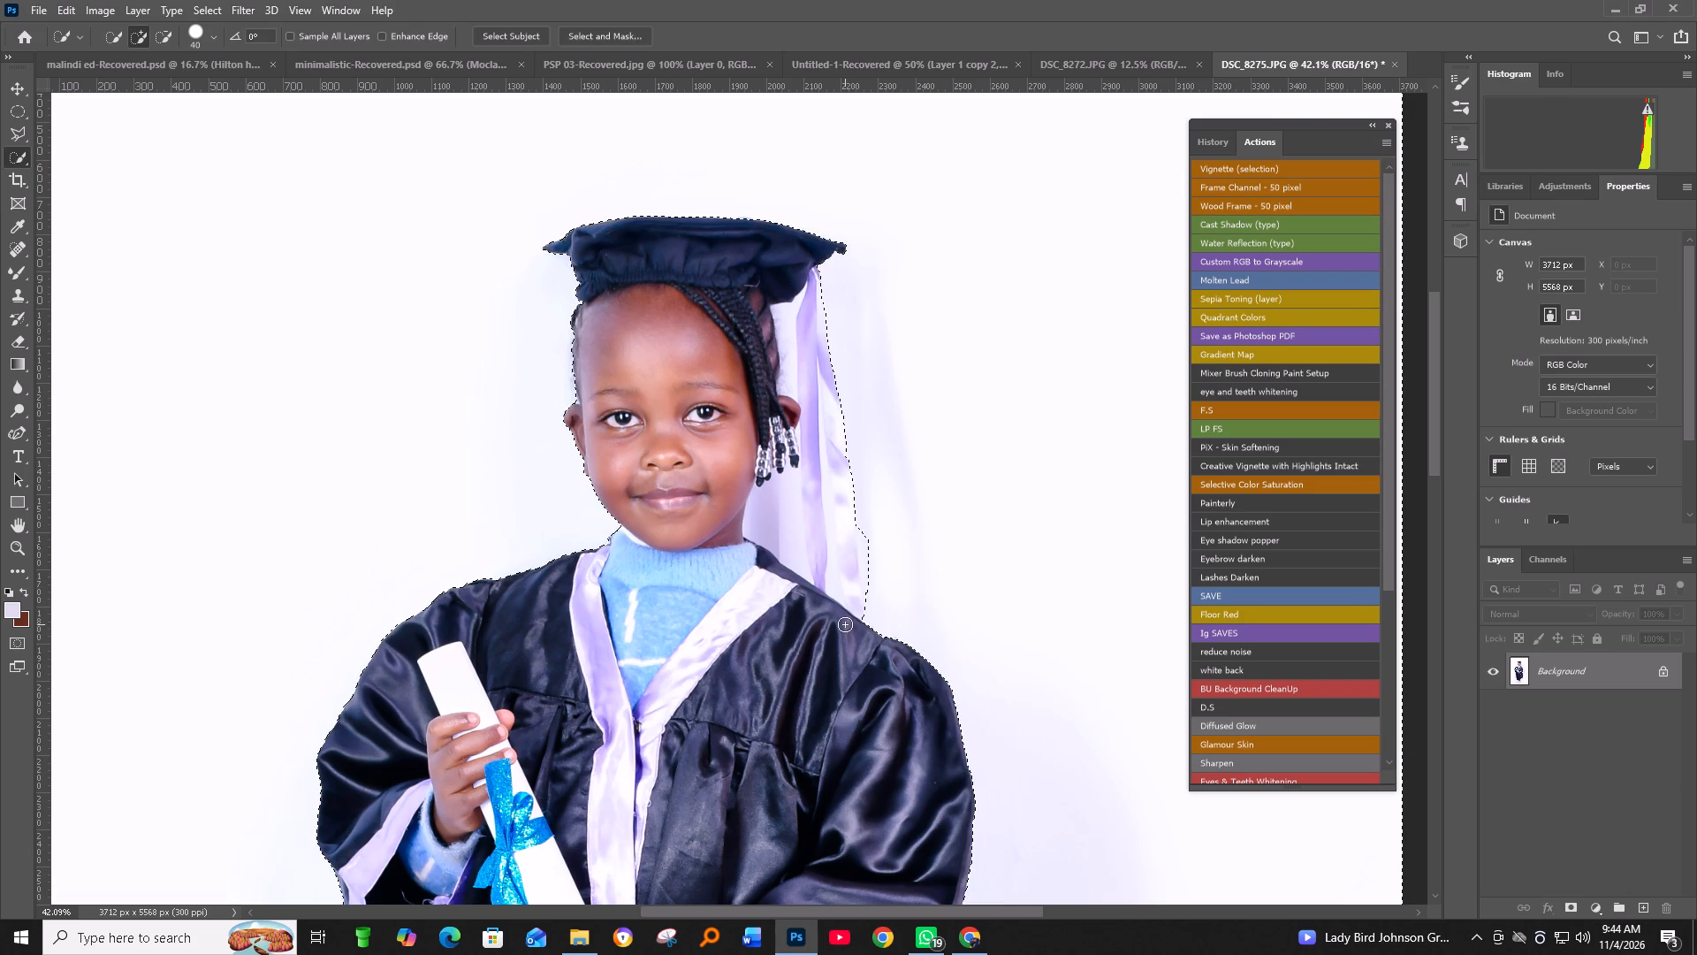
pyautogui.moveTo(867, 530); pyautogui.dragTo(868, 588)
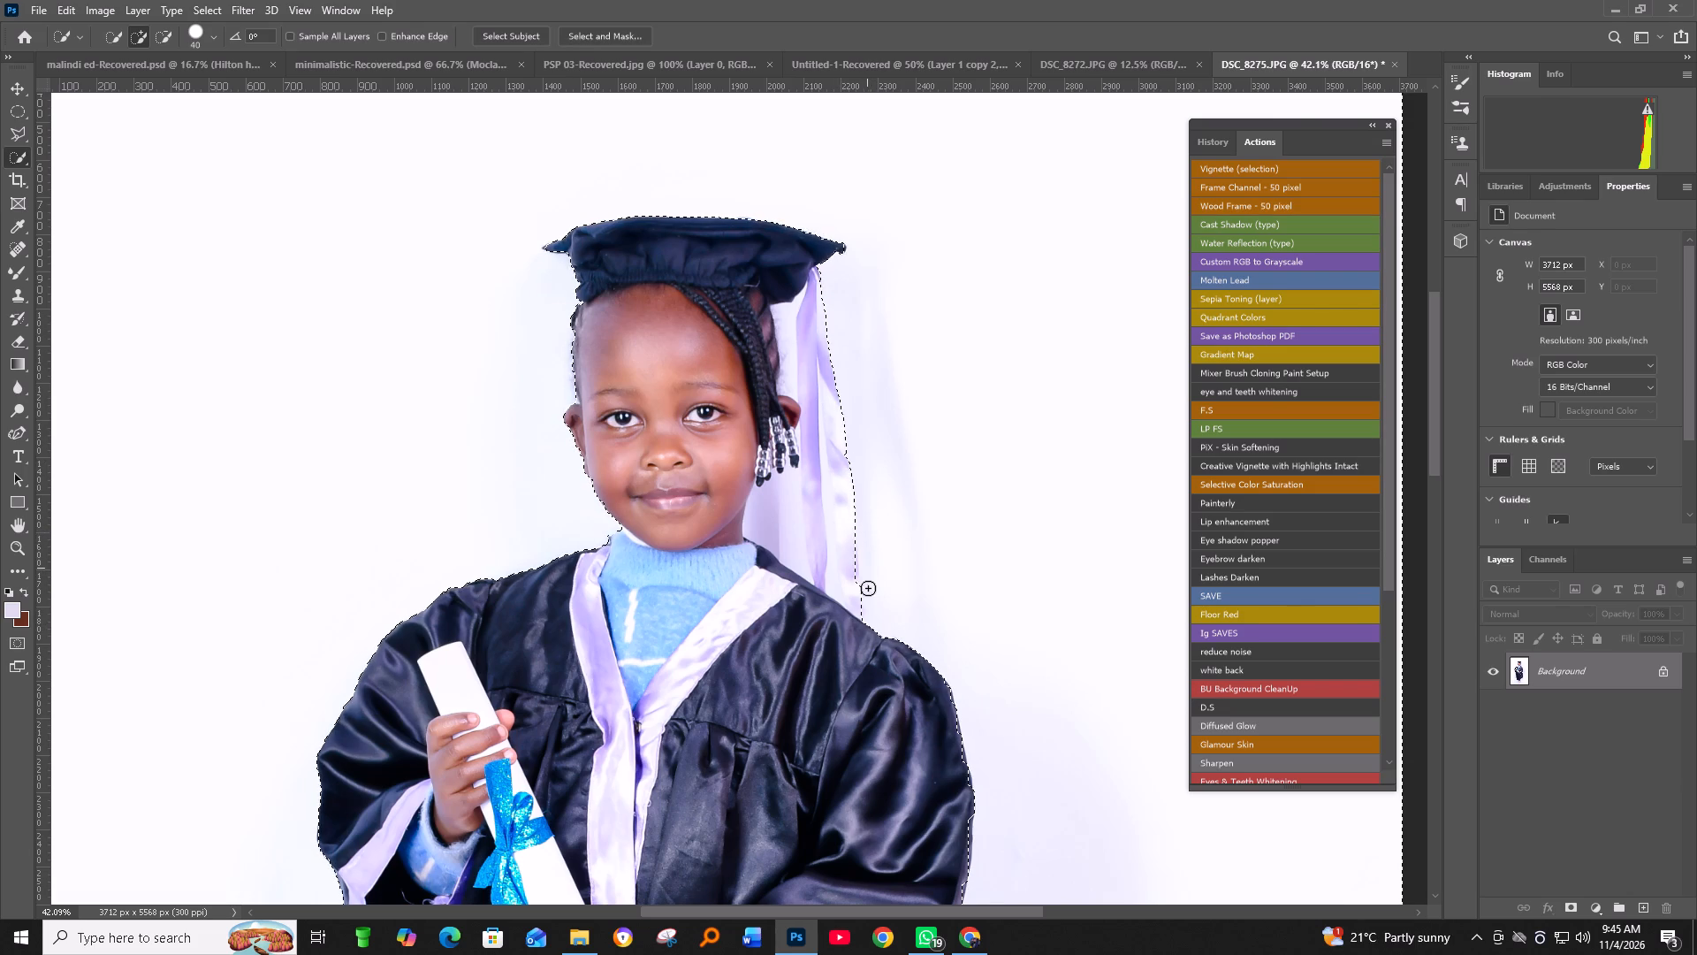
pyautogui.moveTo(868, 588); pyautogui.dragTo(869, 595)
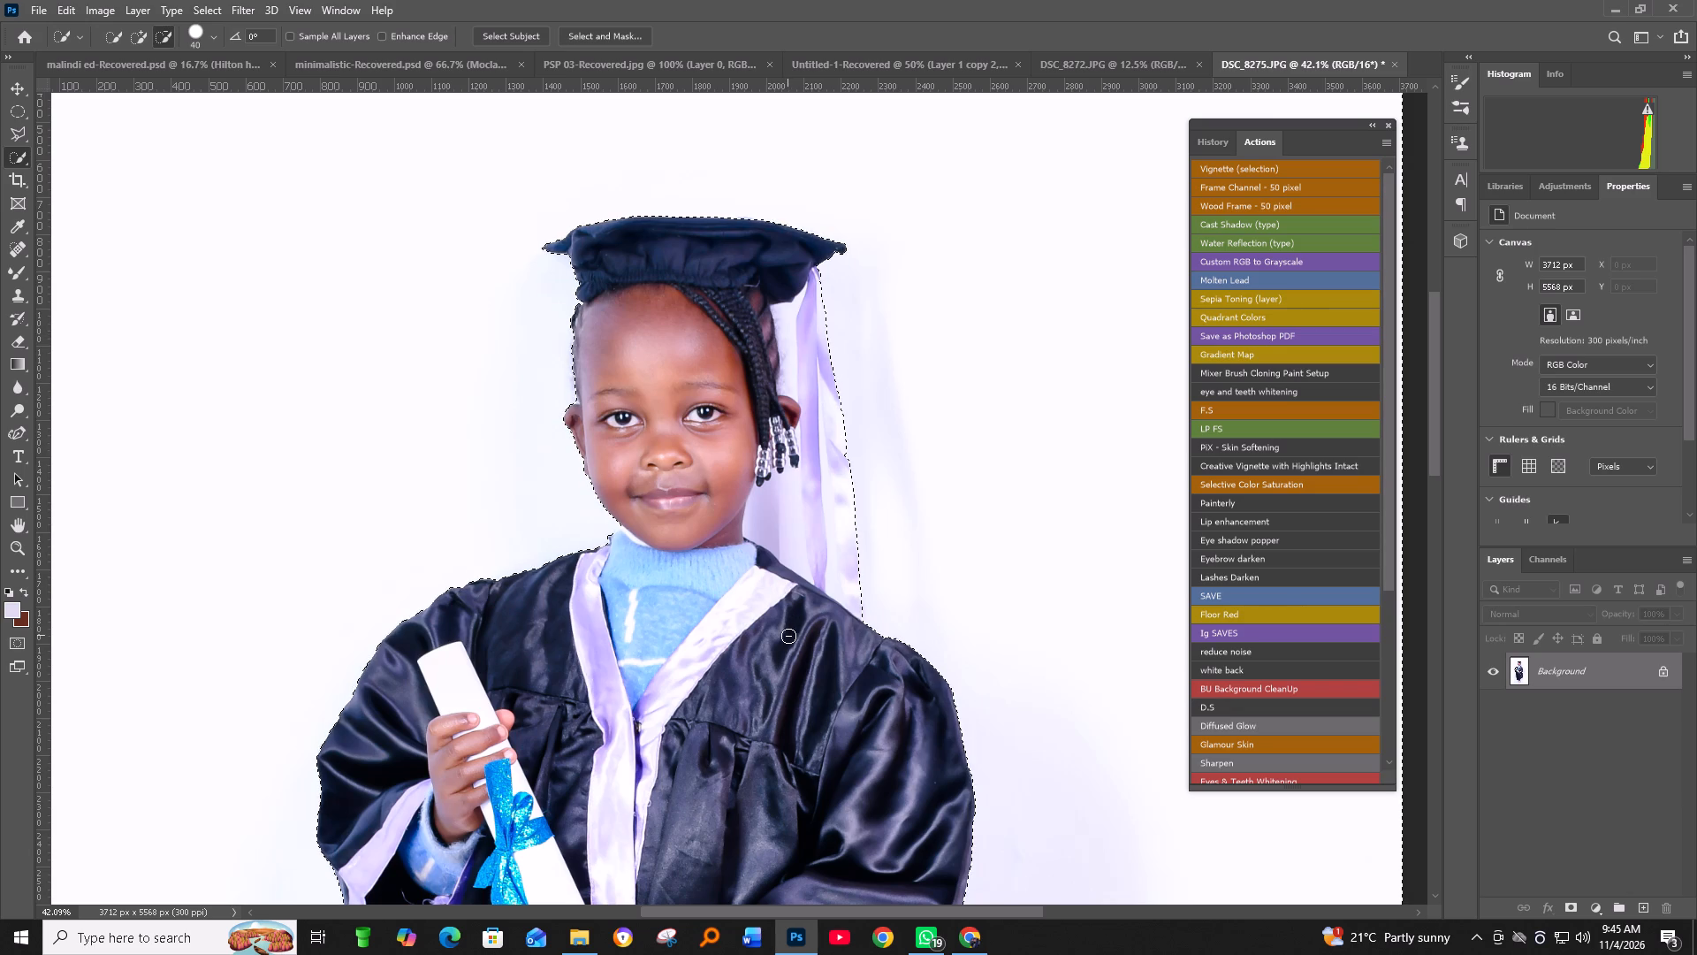
pyautogui.keyDown('alt'); pyautogui.click(838, 455); pyautogui.keyUp('alt')
# Invert the selection onto the child and run the BU Background CleanUp action, accepting its prompts.
pyautogui.keyDown('alt'); pyautogui.scroll(-6, 833, 527); pyautogui.keyUp('alt')
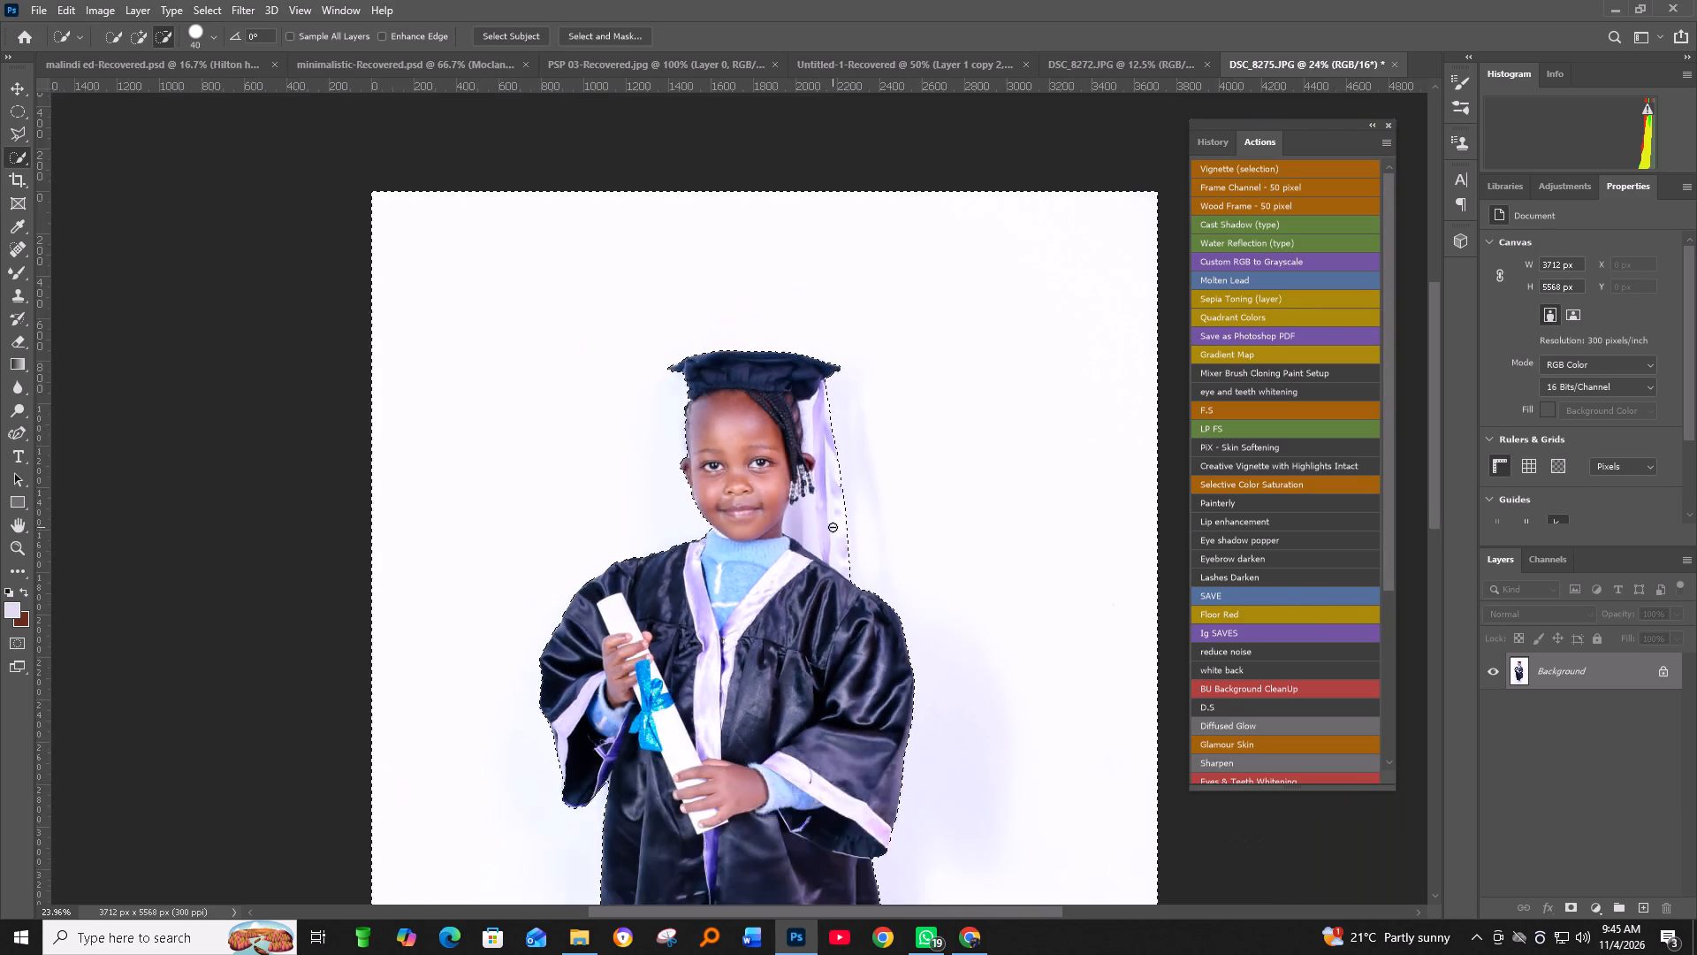
pyautogui.keyDown('alt'); pyautogui.scroll(-7, 833, 527); pyautogui.keyUp('alt')
pyautogui.hotkey('ctrl', 'shift', 'i')
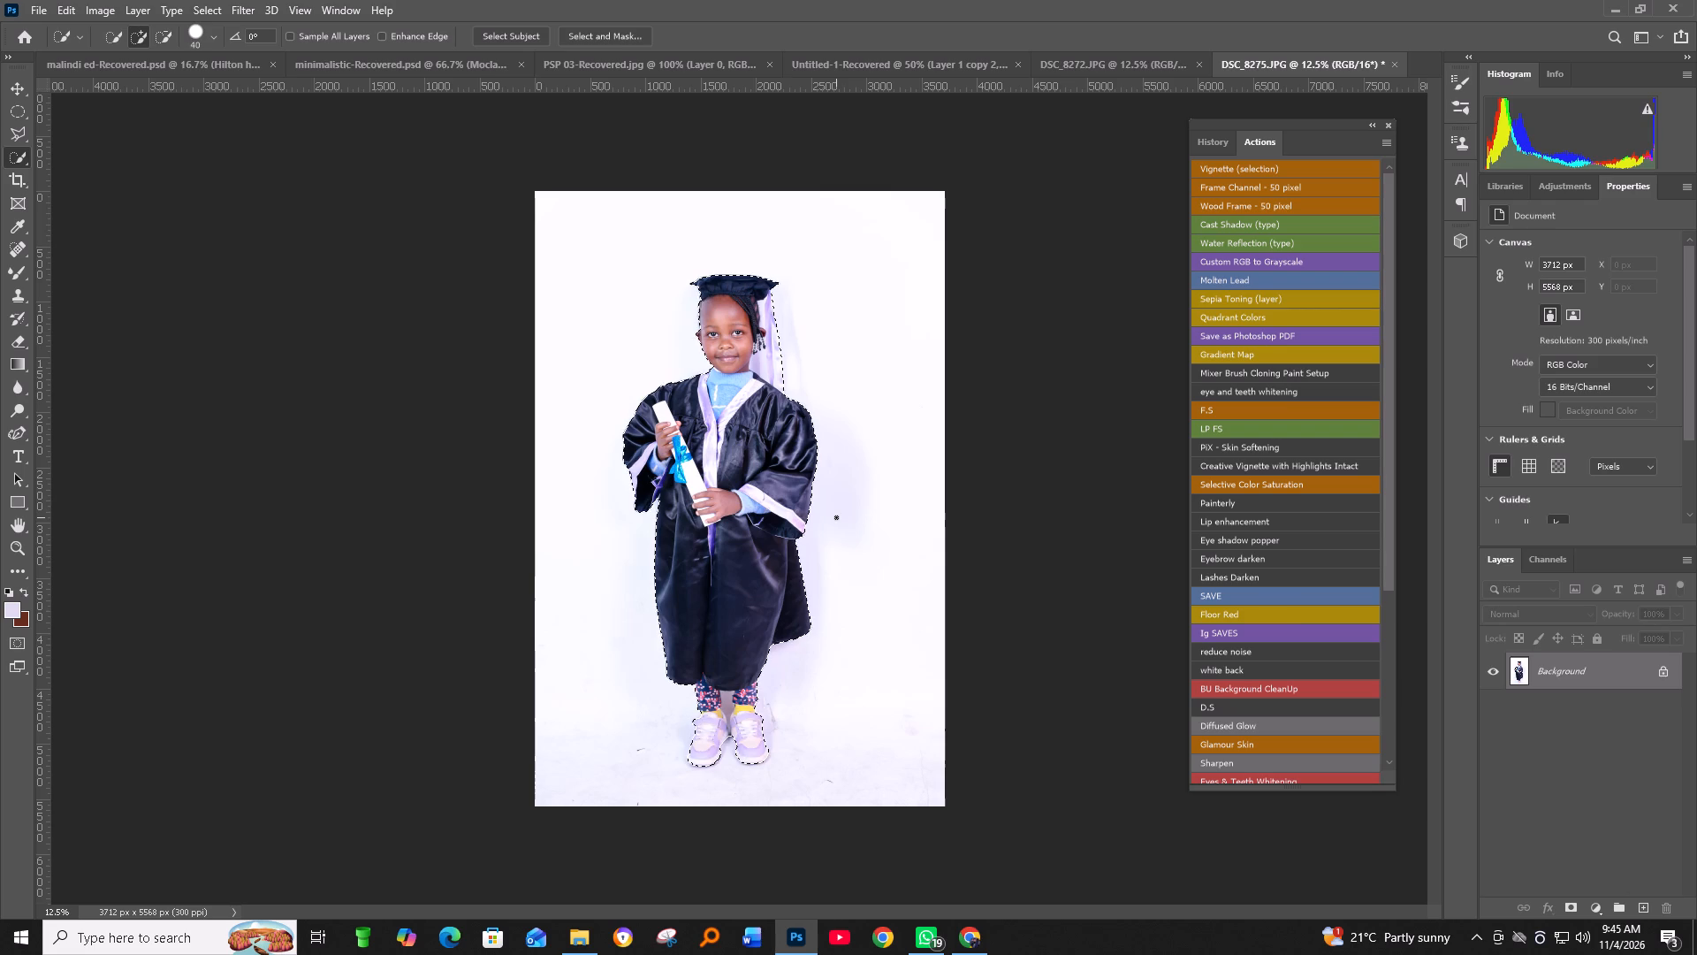
pyautogui.click(1278, 685)
pyautogui.press('Return')
pyautogui.press('Return')
pyautogui.press('Return')
pyautogui.press('Return')
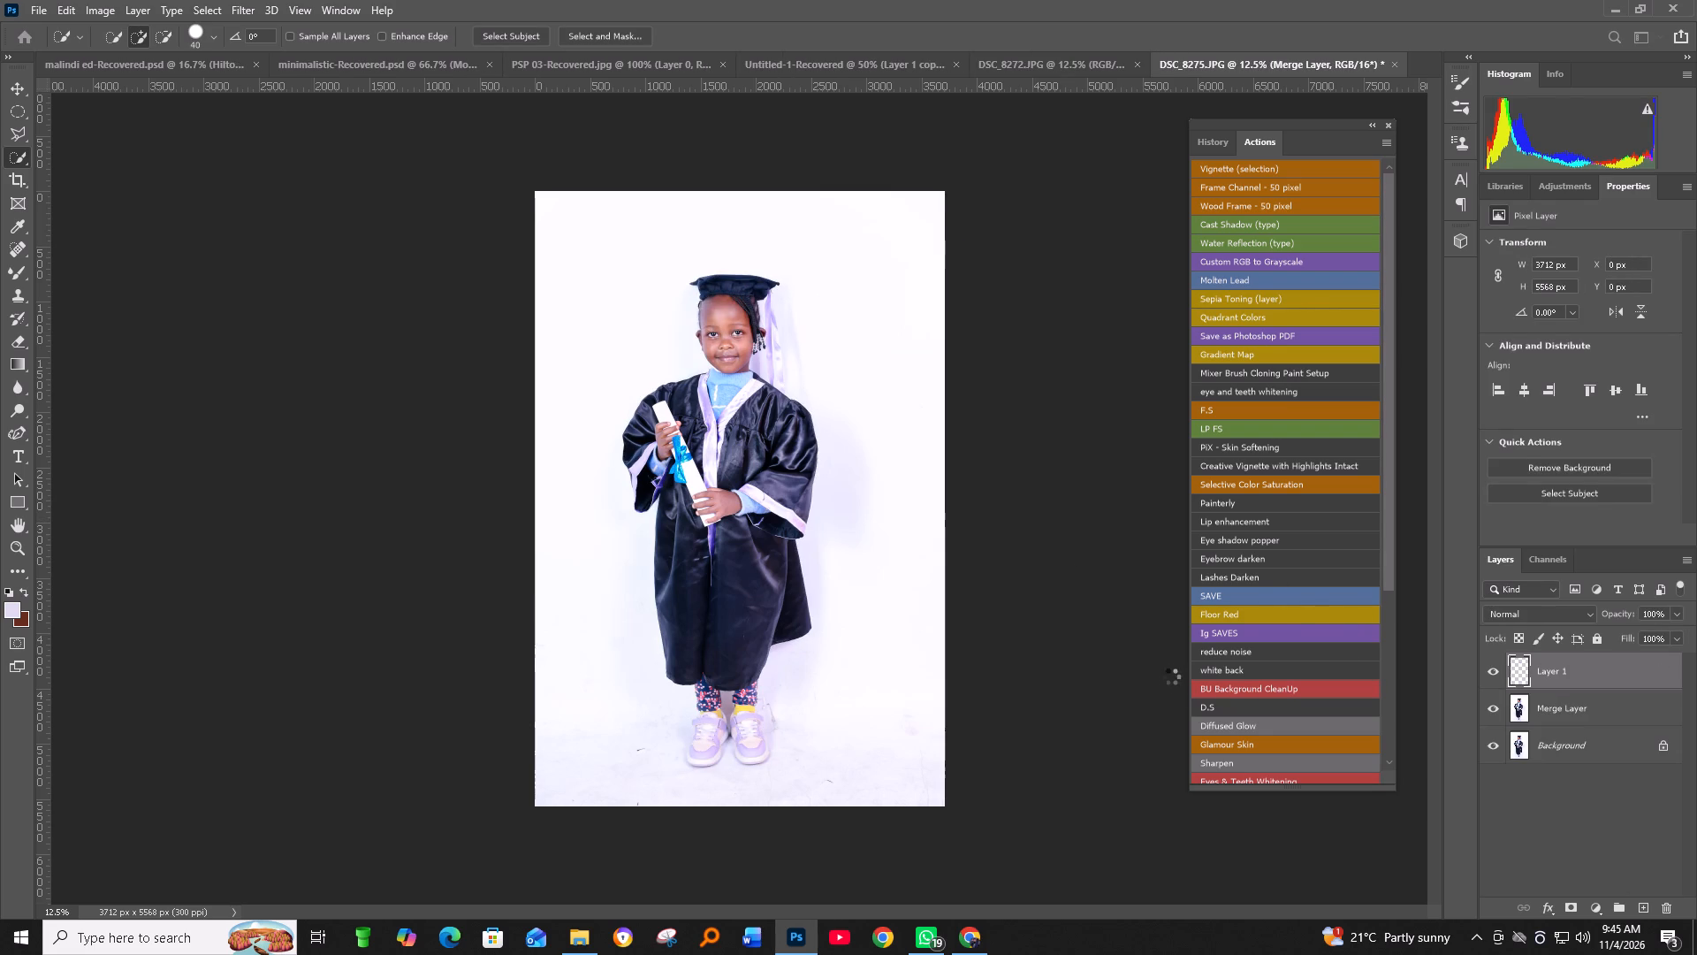
# Merge all visible layers into the Background layer.
pyautogui.hotkey('ctrl', 'shift', 'e')
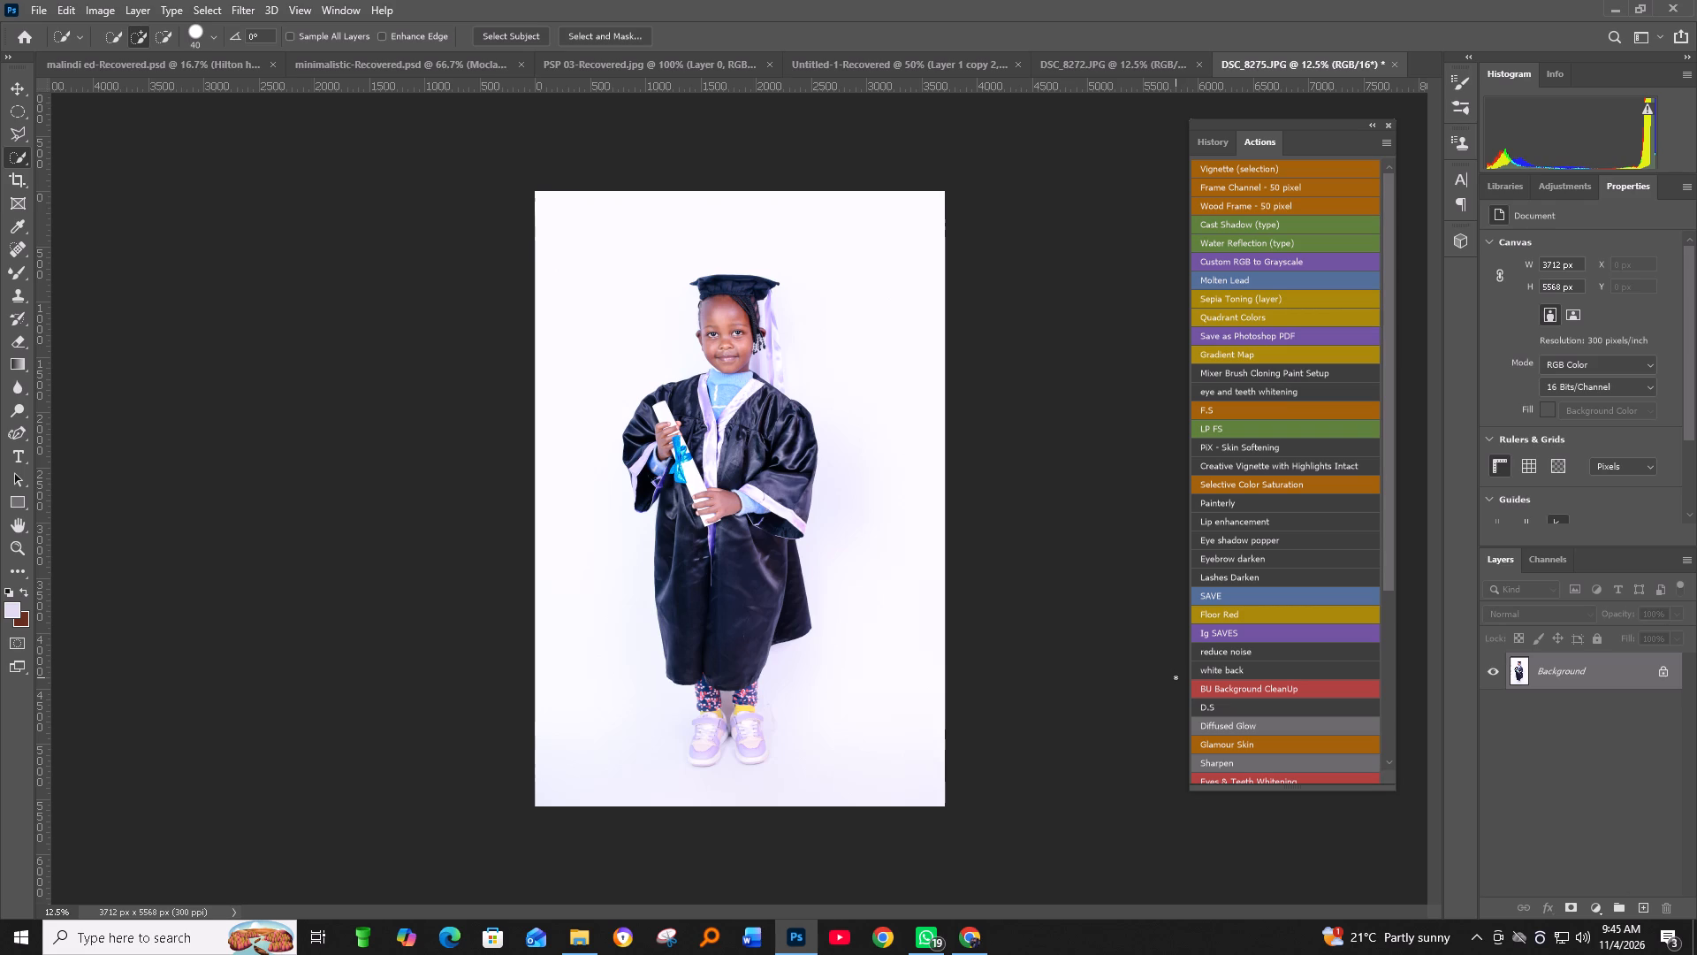
pyautogui.keyDown('alt'); pyautogui.scroll(9, 801, 399); pyautogui.keyUp('alt')
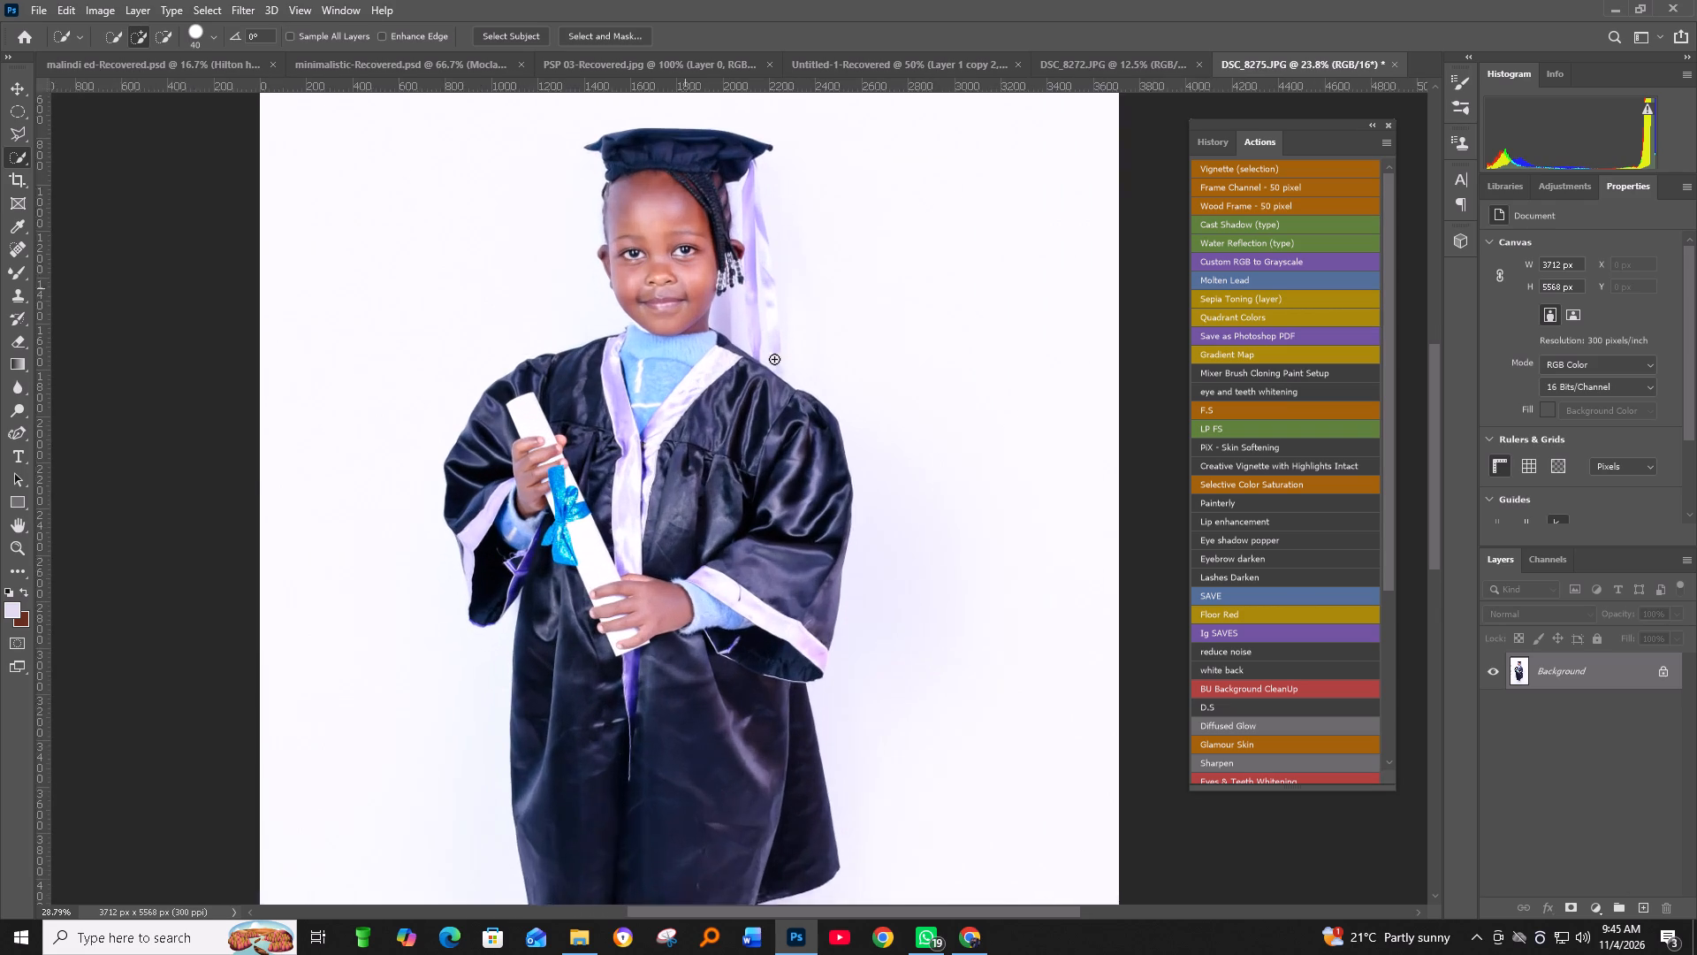
# Smooth the skin of the child's lower hand on the scroll with the Mixer Brush at about 125 px.
pyautogui.rightClick(17, 271)
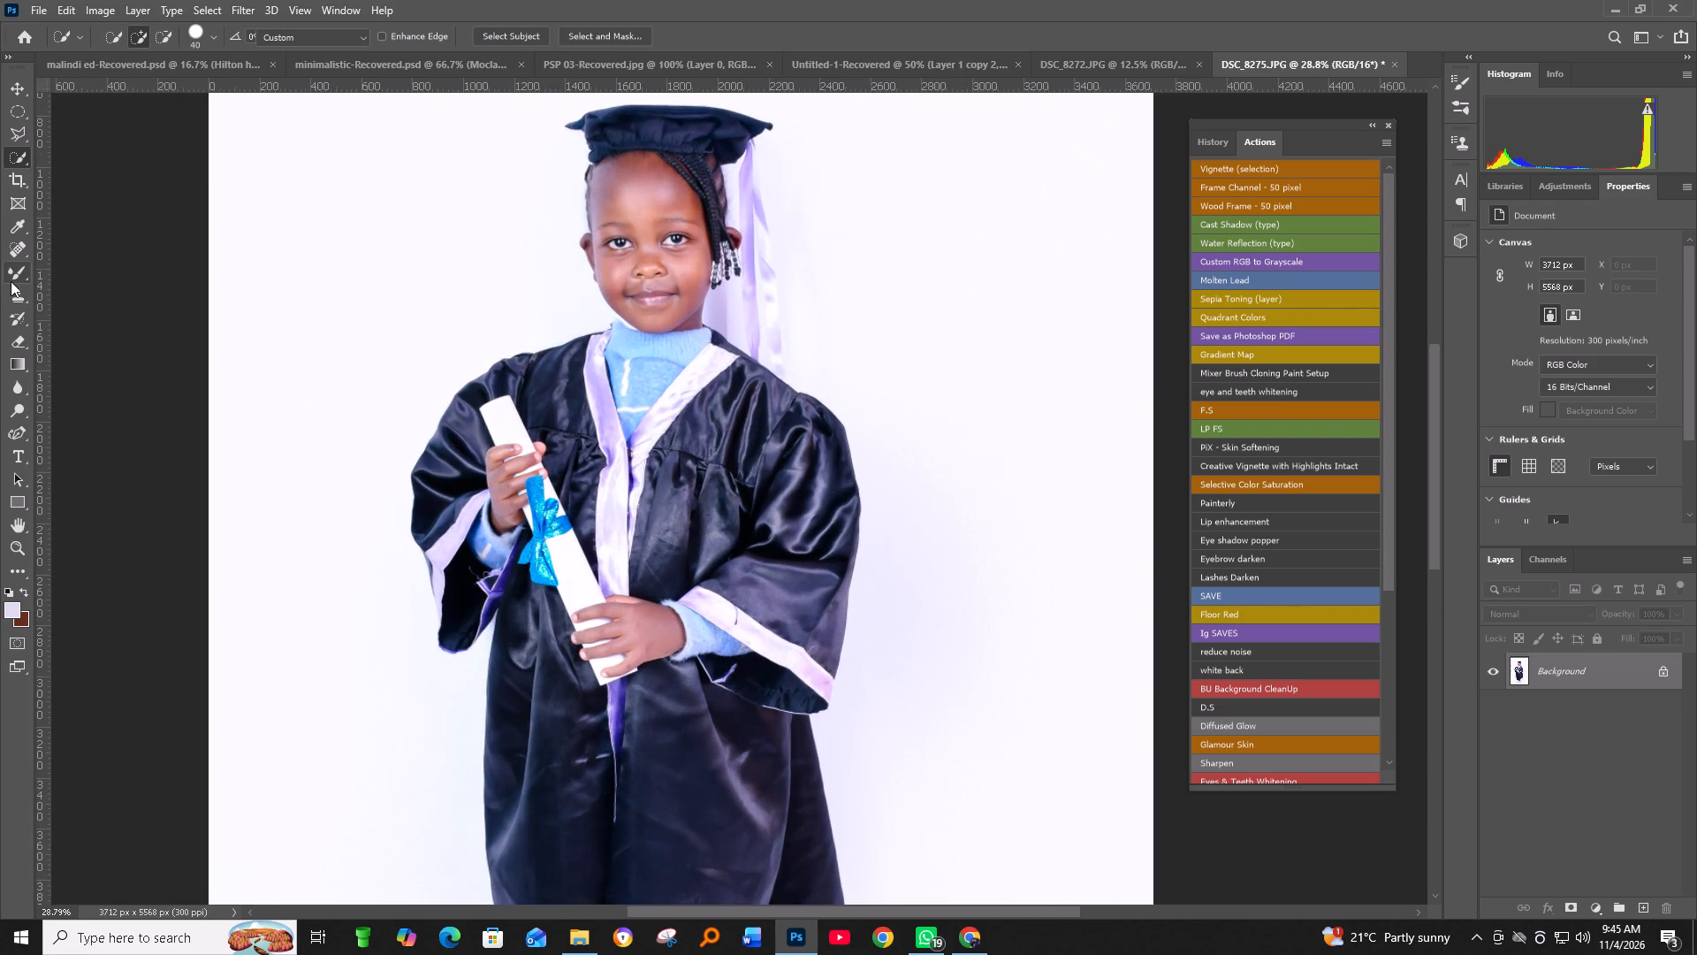
pyautogui.click(92, 322)
pyautogui.rightClick(11, 267)
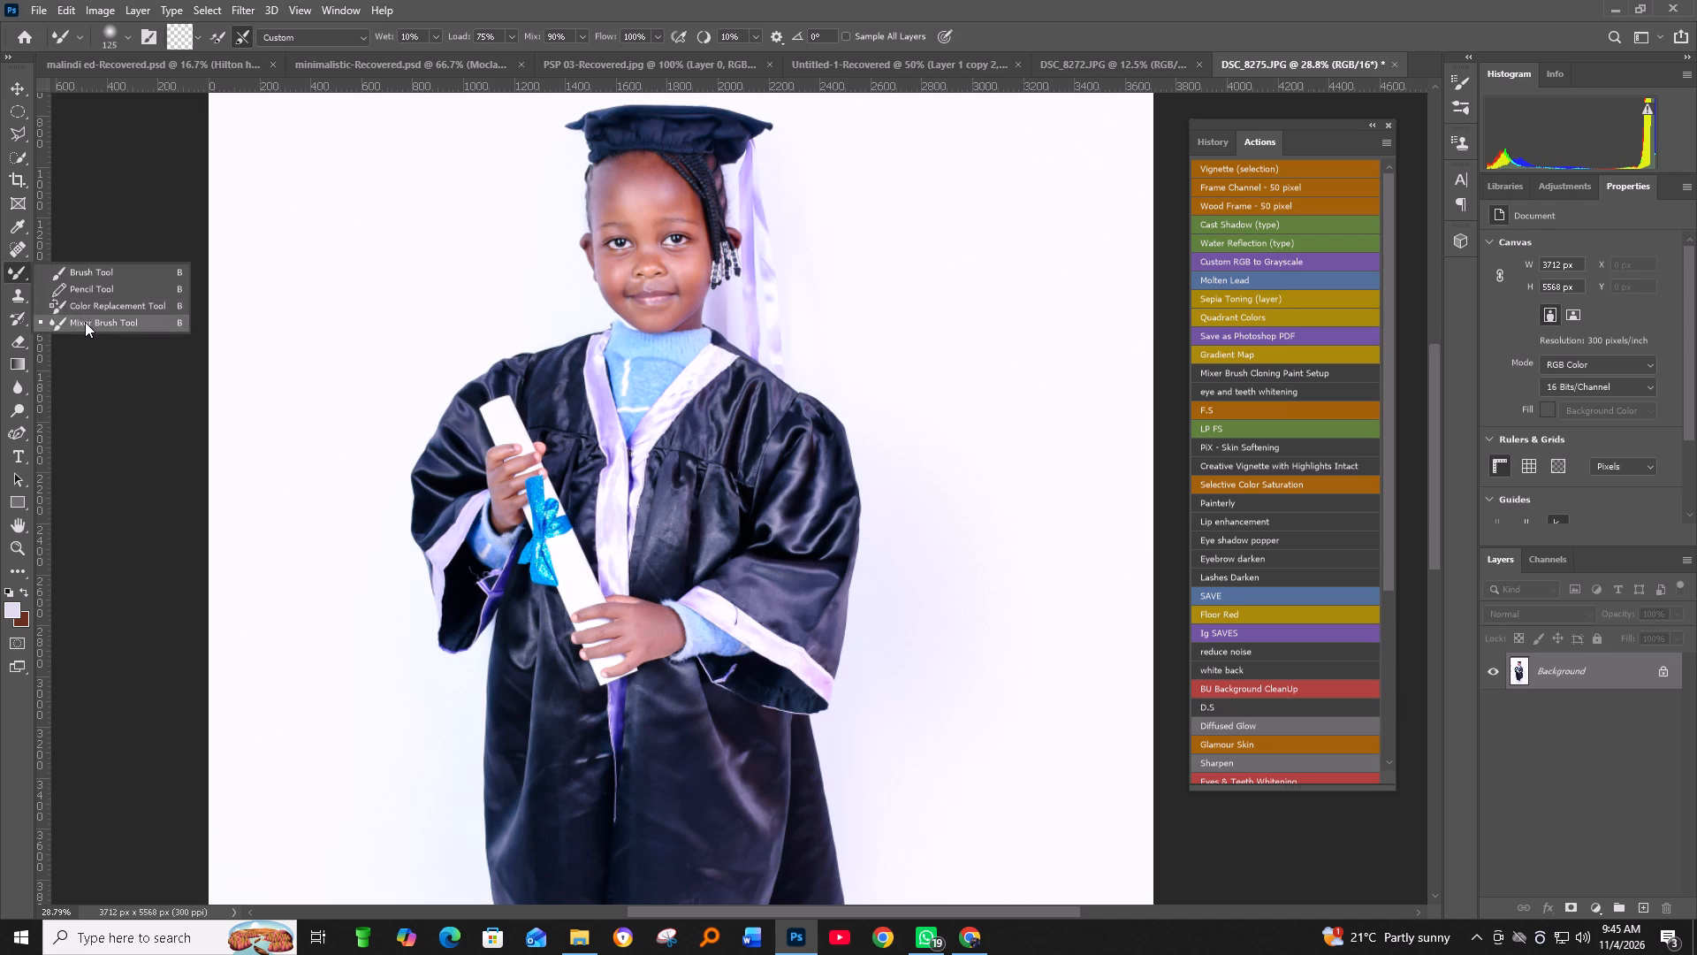
pyautogui.click(85, 322)
pyautogui.keyDown('alt'); pyautogui.scroll(2, 644, 390); pyautogui.keyUp('alt')
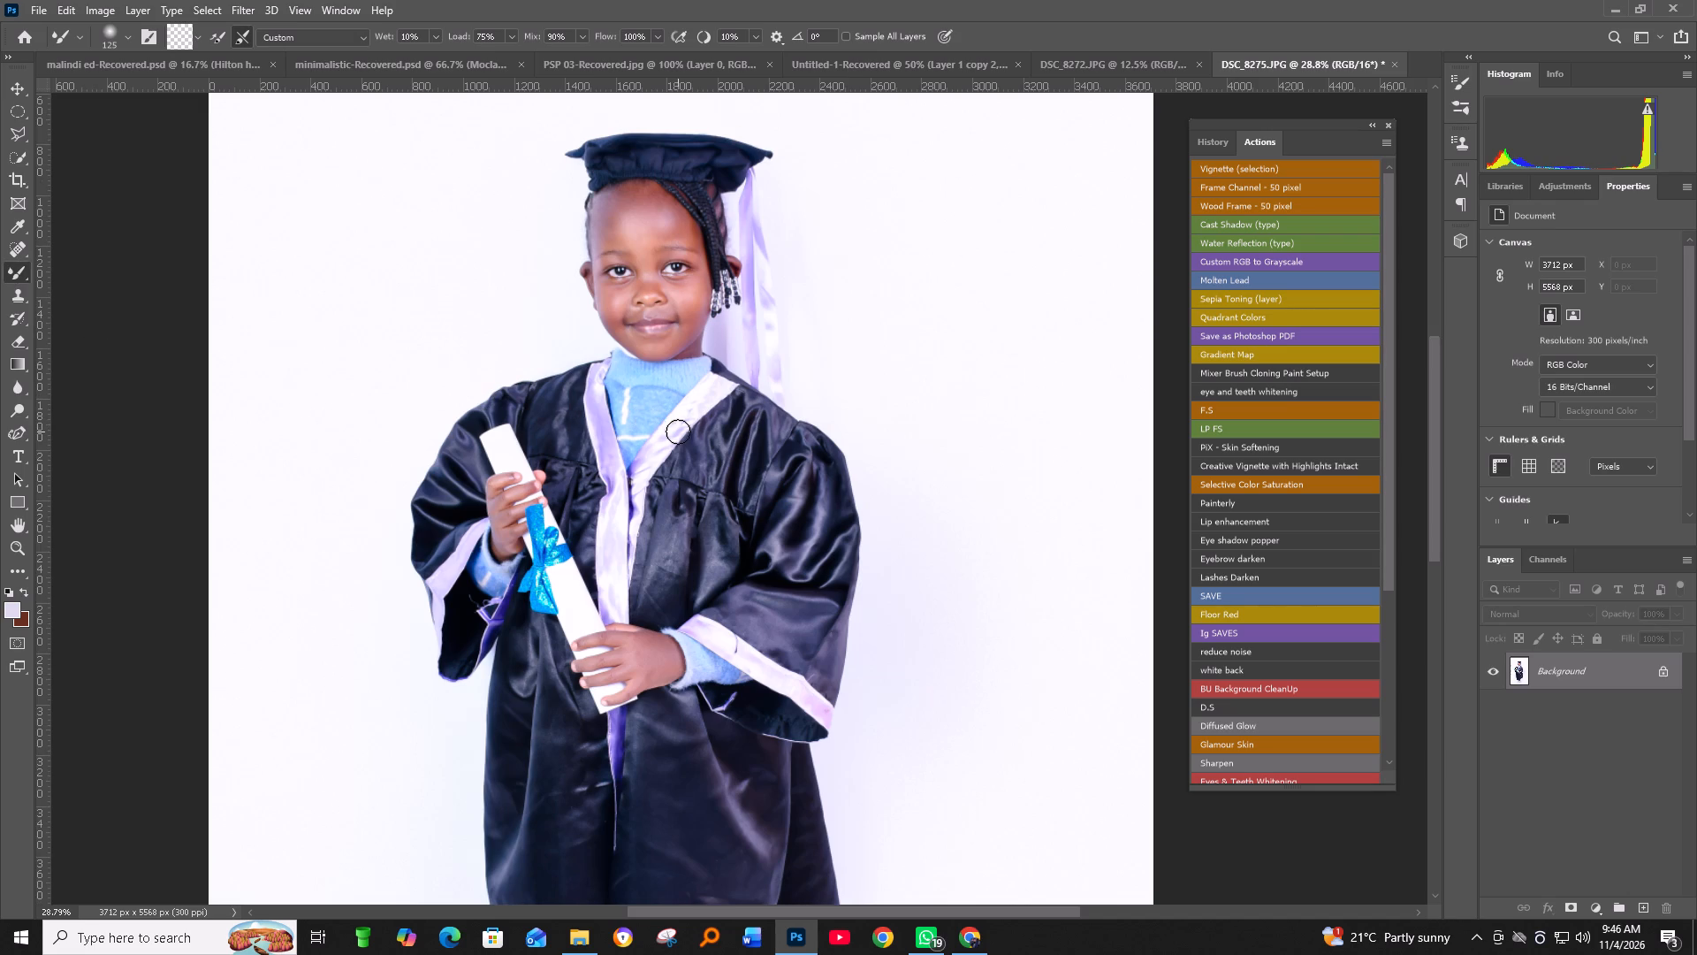
pyautogui.press(']')
pyautogui.press('[')
pyautogui.moveTo(643, 646); pyautogui.dragTo(635, 679)
pyautogui.moveTo(635, 679); pyautogui.dragTo(634, 678)
pyautogui.press(']')
pyautogui.moveTo(635, 674); pyautogui.dragTo(615, 682)
pyautogui.moveTo(611, 671); pyautogui.dragTo(590, 666)
pyautogui.click(586, 665)
pyautogui.moveTo(628, 645); pyautogui.dragTo(596, 644)
pyautogui.click(587, 641)
pyautogui.press('[')
pyautogui.moveTo(639, 639); pyautogui.dragTo(621, 632)
pyautogui.click(619, 631)
pyautogui.moveTo(638, 648); pyautogui.dragTo(637, 669)
pyautogui.click(628, 678)
pyautogui.moveTo(618, 694); pyautogui.dragTo(602, 699)
# Smooth the back and fingers of the upper hand gripping the scroll with a 90 to 100 px Mixer Brush.
pyautogui.press('[')
pyautogui.press('[')
pyautogui.moveTo(495, 511); pyautogui.dragTo(499, 524)
pyautogui.moveTo(499, 524); pyautogui.dragTo(506, 534)
pyautogui.press(']')
pyautogui.moveTo(507, 523); pyautogui.dragTo(521, 529)
pyautogui.moveTo(522, 524); pyautogui.dragTo(513, 515)
pyautogui.moveTo(509, 510); pyautogui.dragTo(525, 509)
pyautogui.click(527, 509)
pyautogui.press('[')
pyautogui.moveTo(499, 502); pyautogui.dragTo(516, 487)
pyautogui.moveTo(521, 485); pyautogui.dragTo(534, 484)
pyautogui.moveTo(536, 484); pyautogui.dragTo(528, 489)
pyautogui.moveTo(498, 485); pyautogui.dragTo(519, 479)
pyautogui.click(527, 477)
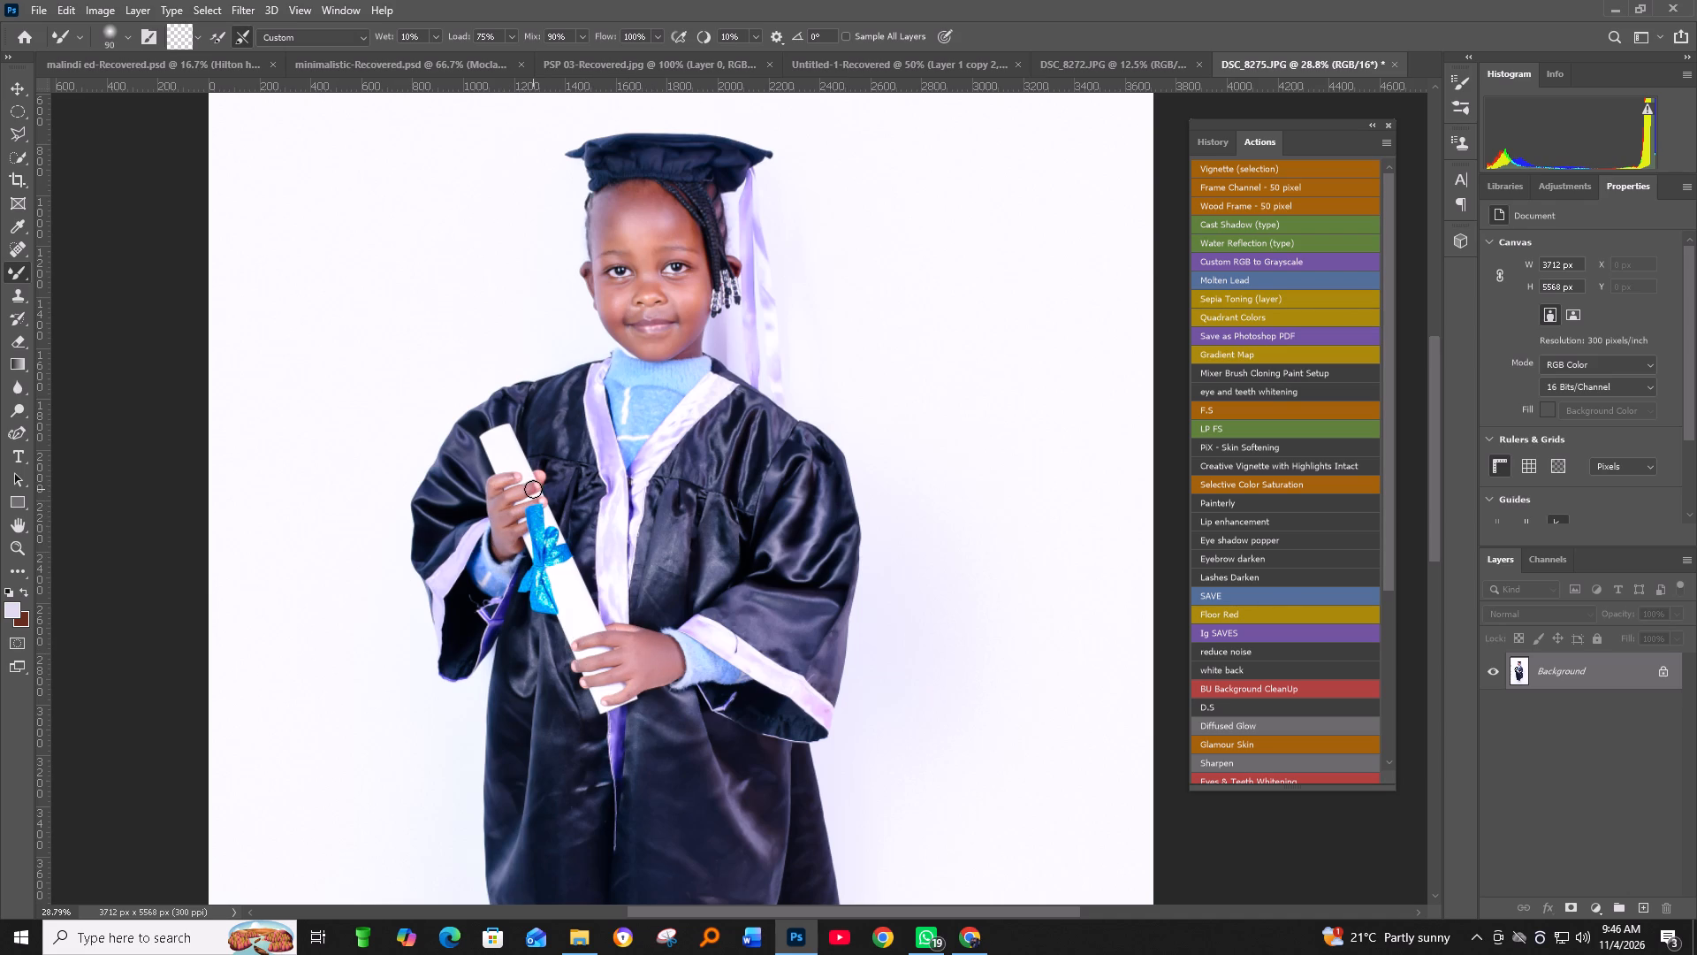
# Smooth the child's lower face and blend the highlights across the forehead with the Mixer Brush at 100 to 125 px.
pyautogui.press(']')
pyautogui.press('[')
pyautogui.press(']')
pyautogui.moveTo(684, 292); pyautogui.dragTo(635, 340)
pyautogui.press('[')
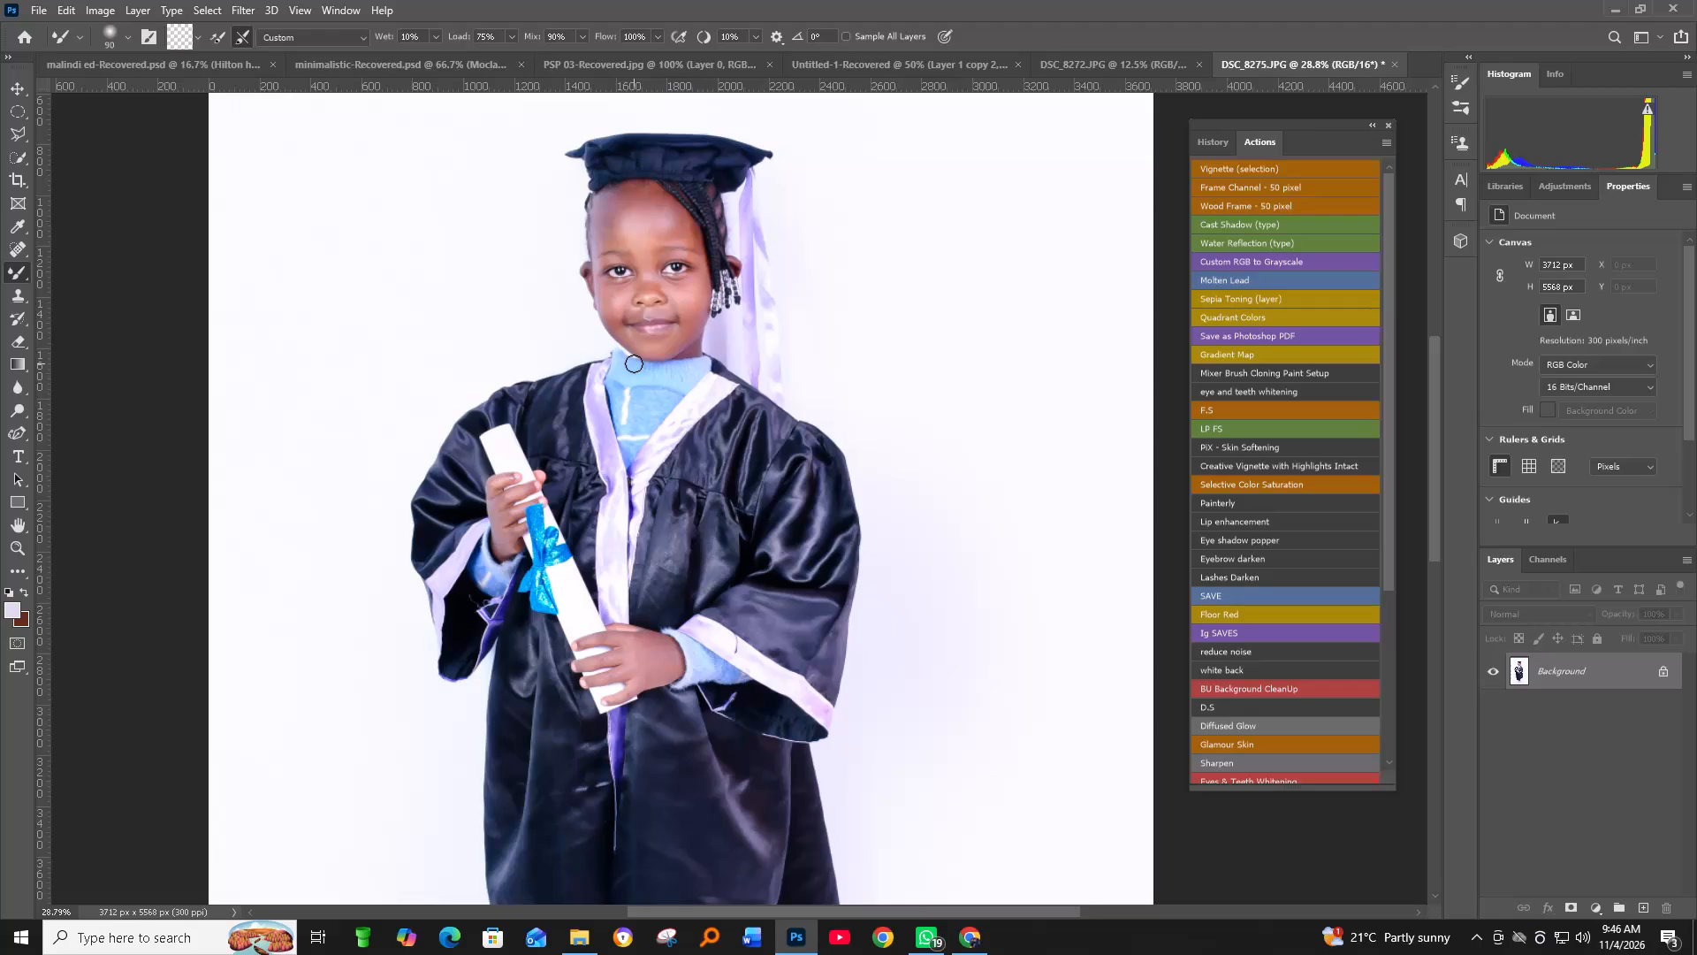
pyautogui.keyDown('alt'); pyautogui.scroll(5, 593, 187); pyautogui.keyUp('alt')
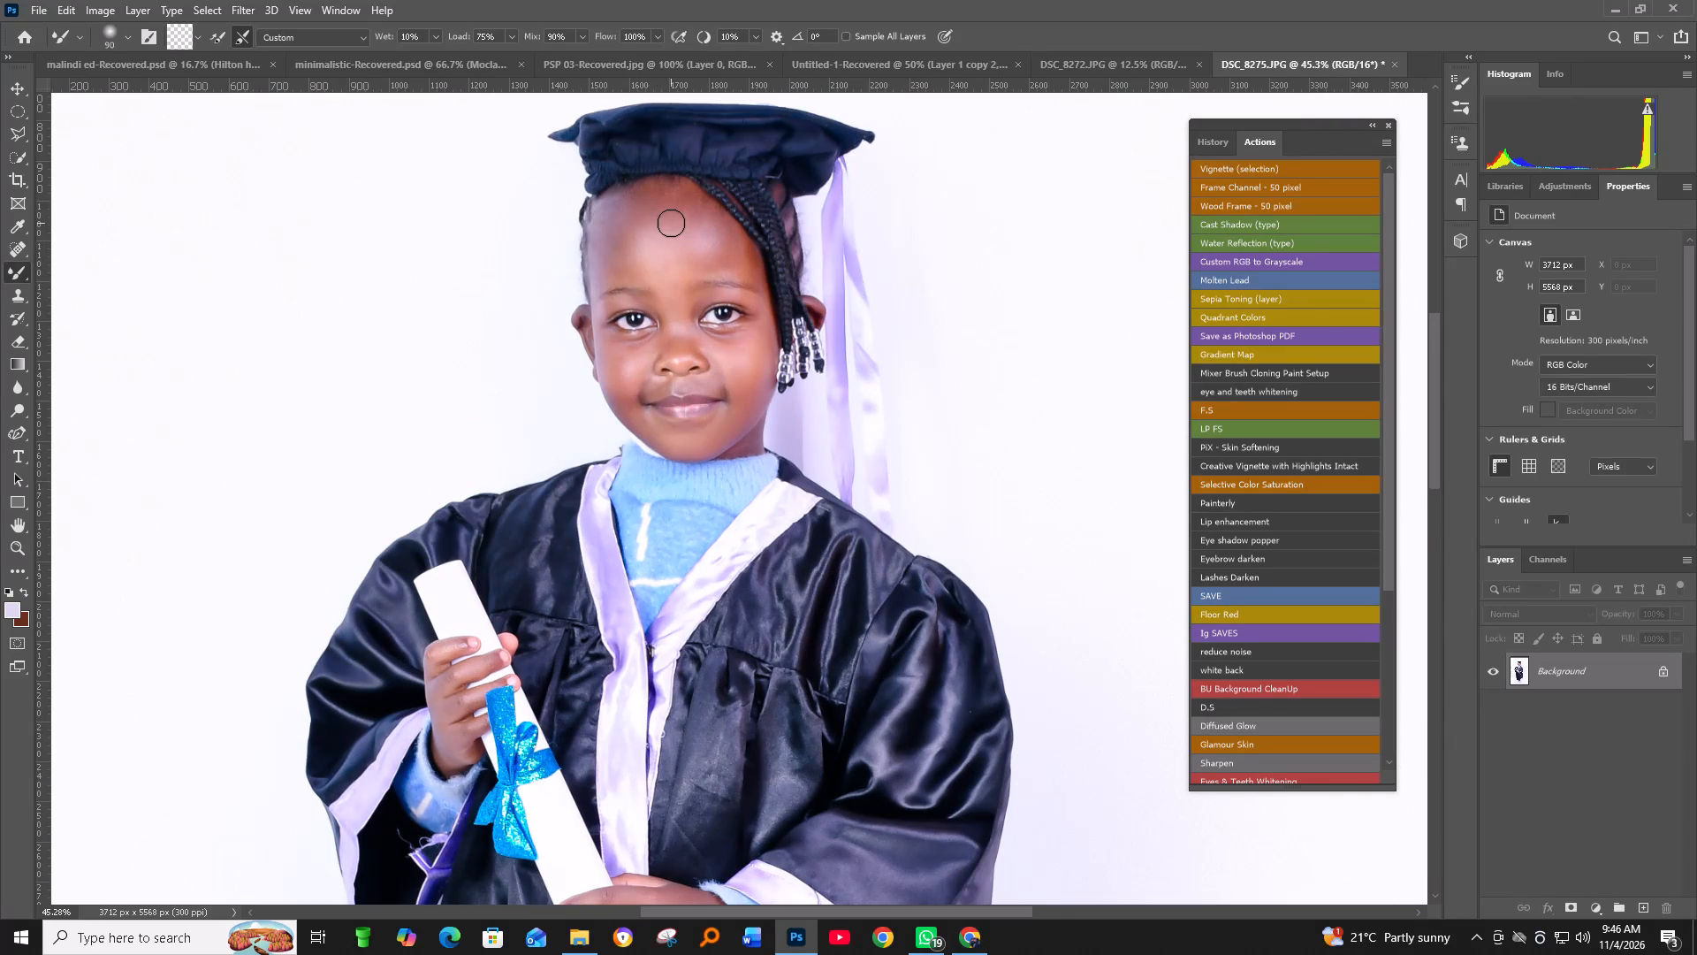
pyautogui.press(']')
pyautogui.press(']')
pyautogui.moveTo(651, 205); pyautogui.dragTo(613, 269)
pyautogui.moveTo(613, 269); pyautogui.dragTo(647, 225)
pyautogui.press('[')
pyautogui.moveTo(656, 225); pyautogui.dragTo(653, 276)
pyautogui.moveTo(653, 276); pyautogui.dragTo(704, 226)
pyautogui.moveTo(704, 225); pyautogui.dragTo(620, 278)
# Smooth the skin down the nose, over both cheeks and along the chin and jaw with an 80 px brush.
pyautogui.press('[')
pyautogui.press('[')
pyautogui.moveTo(662, 237); pyautogui.dragTo(680, 342)
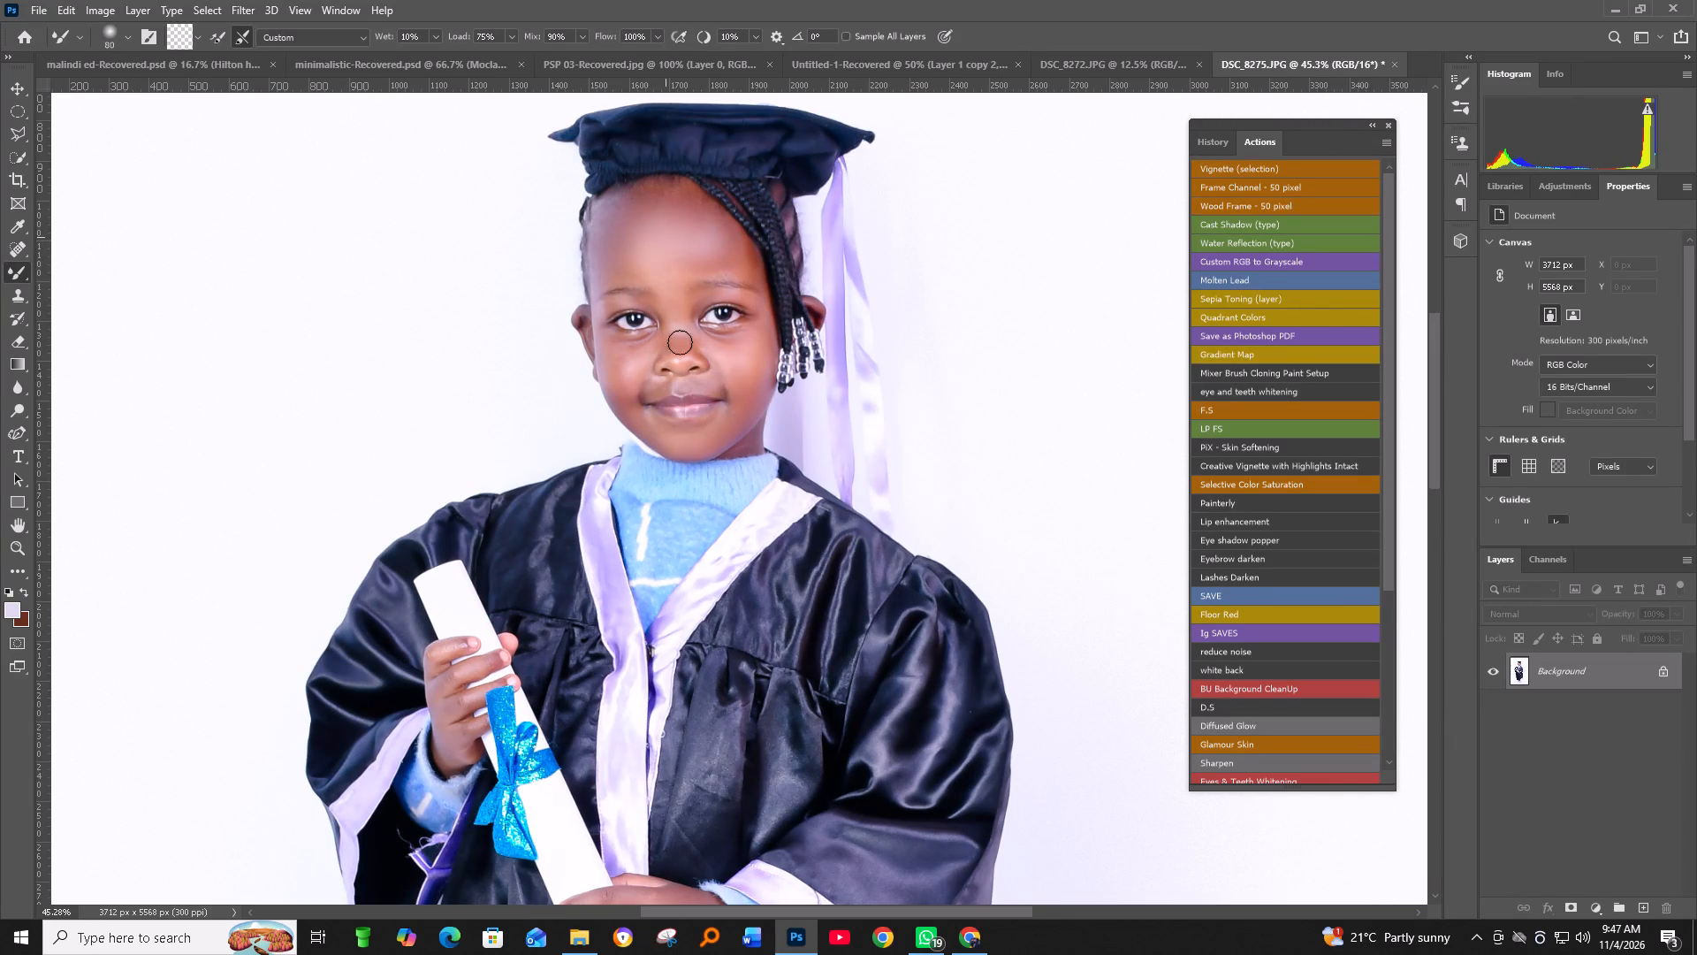
pyautogui.moveTo(680, 342); pyautogui.dragTo(631, 385)
pyautogui.moveTo(631, 385); pyautogui.dragTo(646, 419)
pyautogui.moveTo(627, 363); pyautogui.dragTo(750, 400)
pyautogui.moveTo(756, 366); pyautogui.dragTo(753, 384)
pyautogui.moveTo(753, 384); pyautogui.dragTo(704, 451)
pyautogui.moveTo(737, 431); pyautogui.dragTo(763, 299)
# Blend the forehead and cheek beside the braids, then the upper-lip area and opposite cheek, reducing the brush to 70 px.
pyautogui.press('[')
pyautogui.press(']')
pyautogui.press(']')
pyautogui.moveTo(693, 247); pyautogui.dragTo(750, 283)
pyautogui.press('[')
pyautogui.press('[')
pyautogui.moveTo(754, 325); pyautogui.dragTo(754, 358)
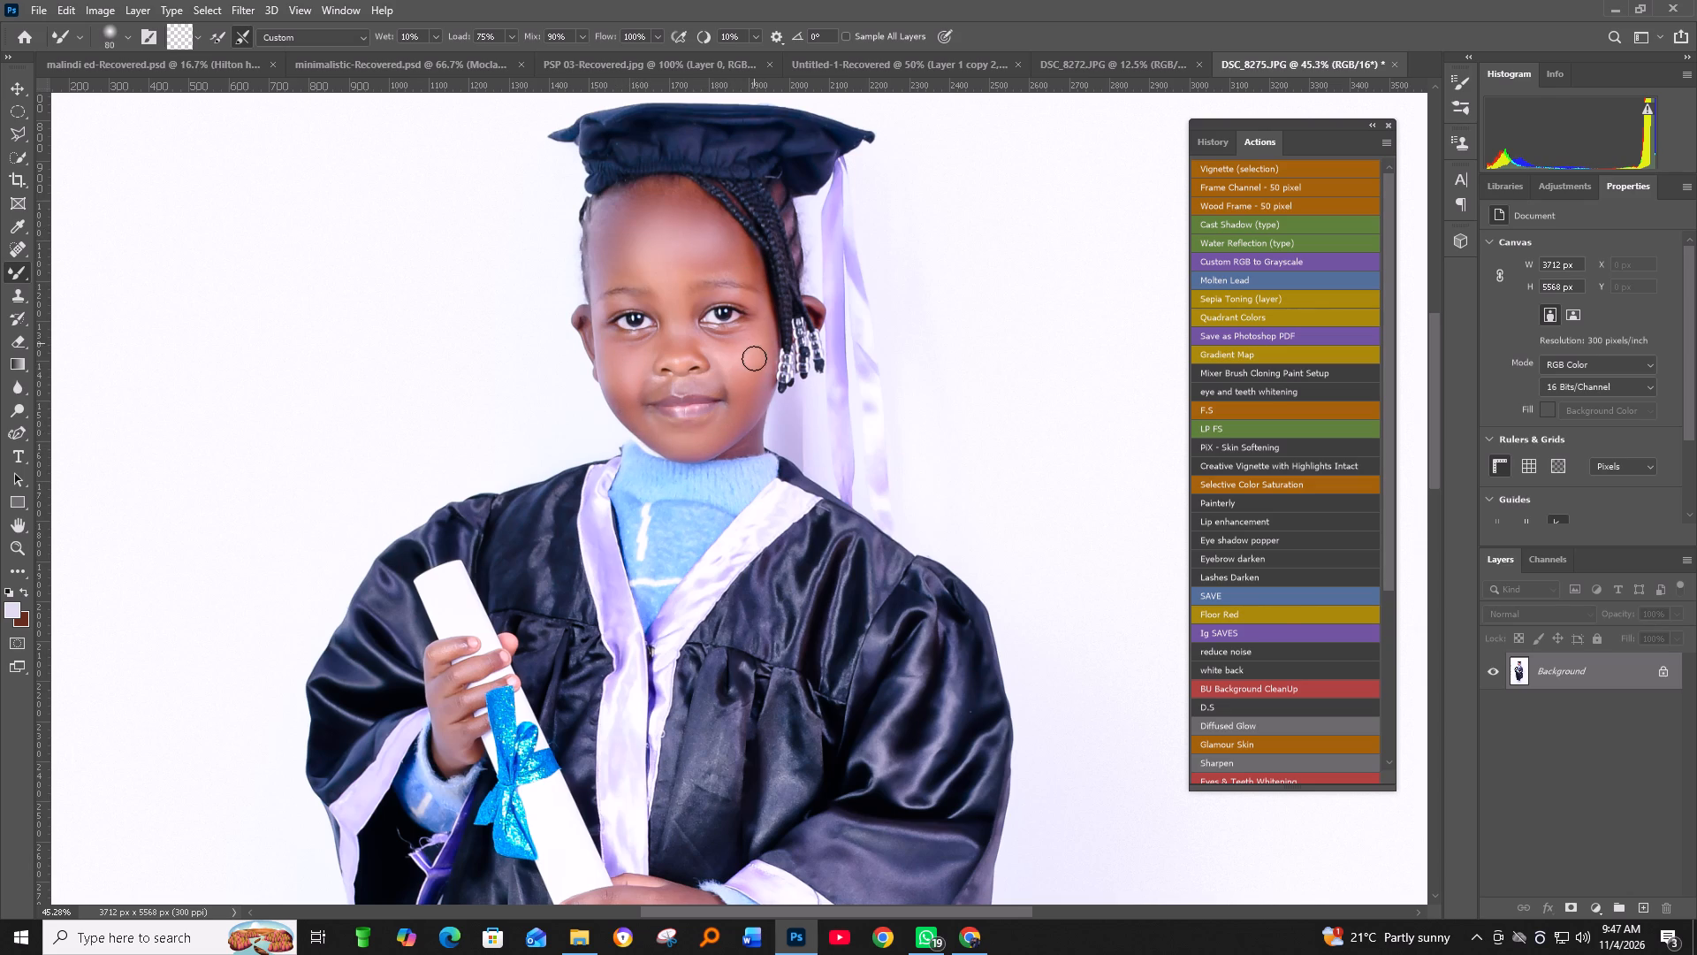
pyautogui.moveTo(754, 358); pyautogui.dragTo(728, 387)
pyautogui.press('[')
pyautogui.moveTo(728, 365); pyautogui.dragTo(688, 388)
pyautogui.moveTo(688, 388); pyautogui.dragTo(644, 395)
pyautogui.moveTo(633, 392); pyautogui.dragTo(669, 293)
# Smooth the nose bridge, the cheek beside the braids, and the jaw and neck edge above the sweater collar.
pyautogui.moveTo(669, 256); pyautogui.dragTo(669, 269)
pyautogui.moveTo(669, 269); pyautogui.dragTo(675, 360)
pyautogui.press(']')
pyautogui.moveTo(673, 334); pyautogui.dragTo(733, 384)
pyautogui.press('[')
pyautogui.moveTo(747, 360); pyautogui.dragTo(750, 401)
pyautogui.moveTo(750, 420); pyautogui.dragTo(742, 434)
pyautogui.moveTo(742, 434); pyautogui.dragTo(742, 435)
pyautogui.press('[')
pyautogui.press('[')
pyautogui.moveTo(754, 427); pyautogui.dragTo(727, 452)
pyautogui.moveTo(729, 451); pyautogui.dragTo(754, 442)
# Smooth the skin of both ears and the face edge below the ear opposite the braids with an 80 px brush.
pyautogui.press(']')
pyautogui.press(']')
pyautogui.moveTo(806, 304); pyautogui.dragTo(814, 310)
pyautogui.moveTo(817, 313); pyautogui.dragTo(809, 337)
pyautogui.click(587, 316)
pyautogui.moveTo(593, 322); pyautogui.dragTo(595, 333)
pyautogui.moveTo(597, 347); pyautogui.dragTo(600, 362)
pyautogui.moveTo(603, 369); pyautogui.dragTo(605, 375)
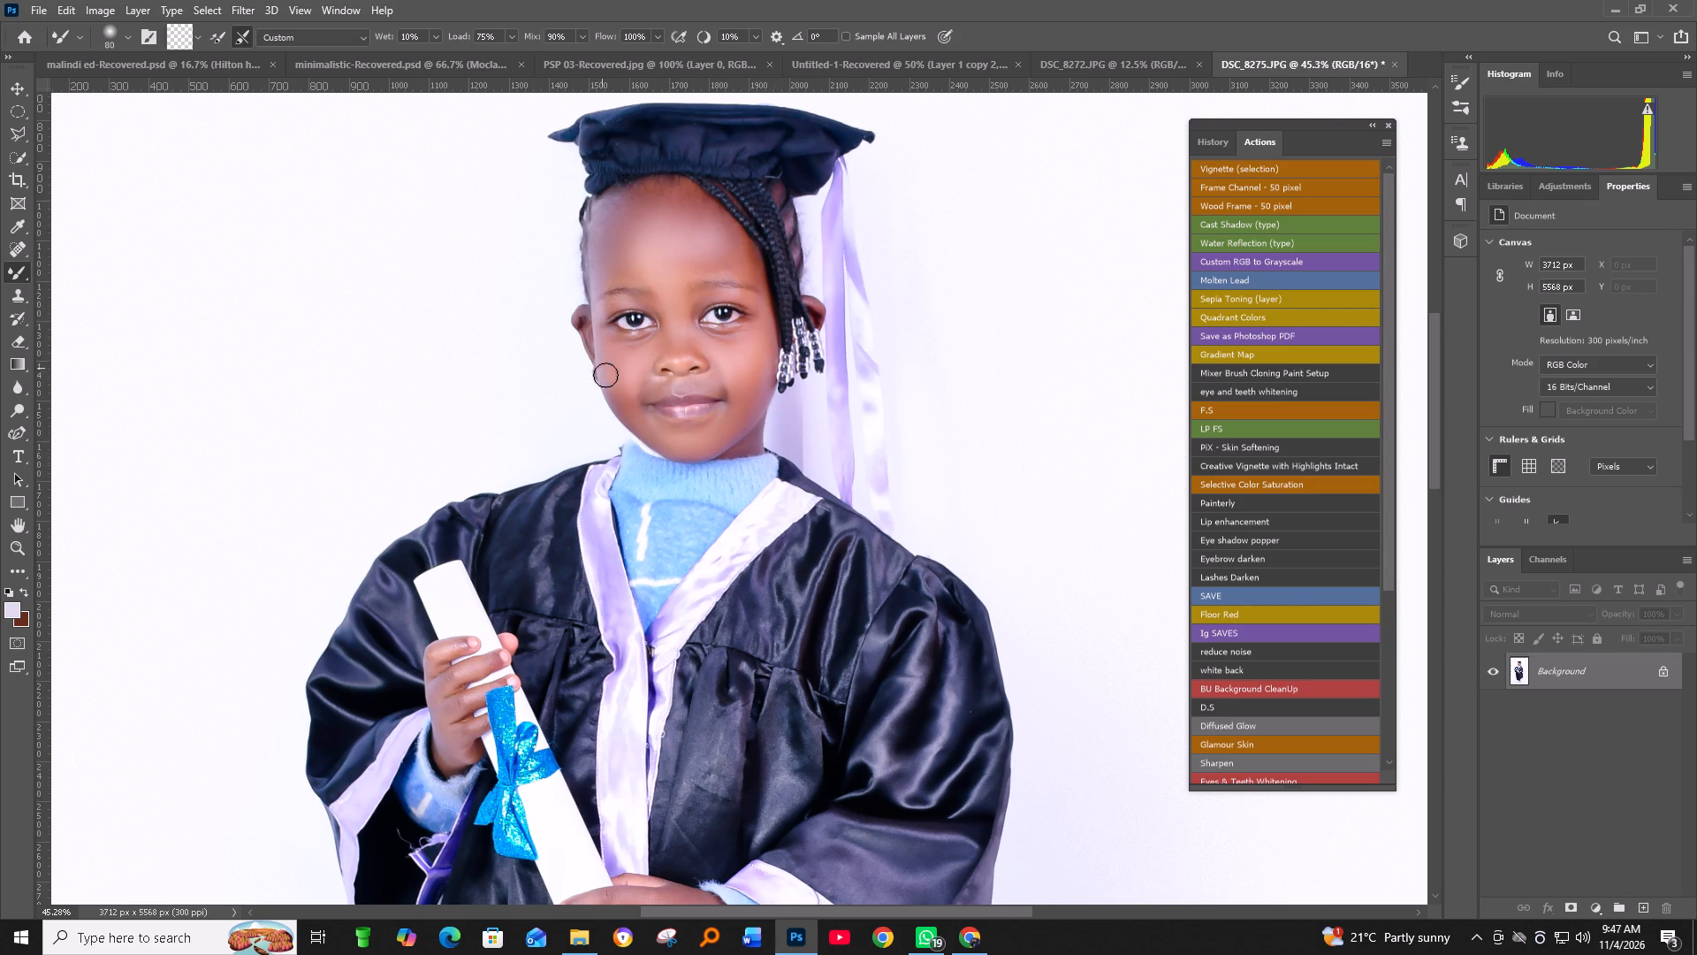
pyautogui.moveTo(605, 375); pyautogui.dragTo(605, 388)
# Blend the forehead again from the hairline to both temples, starting with a 100 px brush and reducing its size.
pyautogui.press(']')
pyautogui.press(']')
pyautogui.moveTo(660, 210); pyautogui.dragTo(602, 252)
pyautogui.moveTo(602, 252); pyautogui.dragTo(602, 253)
pyautogui.press('[')
pyautogui.moveTo(605, 241); pyautogui.dragTo(628, 217)
pyautogui.moveTo(647, 212); pyautogui.dragTo(729, 254)
pyautogui.moveTo(738, 256); pyautogui.dragTo(742, 271)
pyautogui.press('[')
pyautogui.moveTo(681, 236); pyautogui.dragTo(627, 270)
pyautogui.moveTo(607, 278); pyautogui.dragTo(607, 310)
# Smooth the skin around the eyes and down the cheek and jawline opposite the braids with a 60 to 70 px brush.
pyautogui.press('[')
pyautogui.press('[')
pyautogui.moveTo(655, 307); pyautogui.dragTo(607, 318)
pyautogui.moveTo(685, 305); pyautogui.dragTo(696, 330)
pyautogui.press(']')
pyautogui.moveTo(645, 335); pyautogui.dragTo(624, 363)
pyautogui.moveTo(621, 363); pyautogui.dragTo(613, 376)
pyautogui.moveTo(611, 369); pyautogui.dragTo(623, 399)
pyautogui.moveTo(635, 410); pyautogui.dragTo(650, 437)
pyautogui.moveTo(653, 436); pyautogui.dragTo(655, 436)
pyautogui.moveTo(655, 436); pyautogui.dragTo(666, 436)
# Smooth the skin around the mouth and across the chin with a 60 px brush.
pyautogui.press('[')
pyautogui.moveTo(634, 395); pyautogui.dragTo(738, 415)
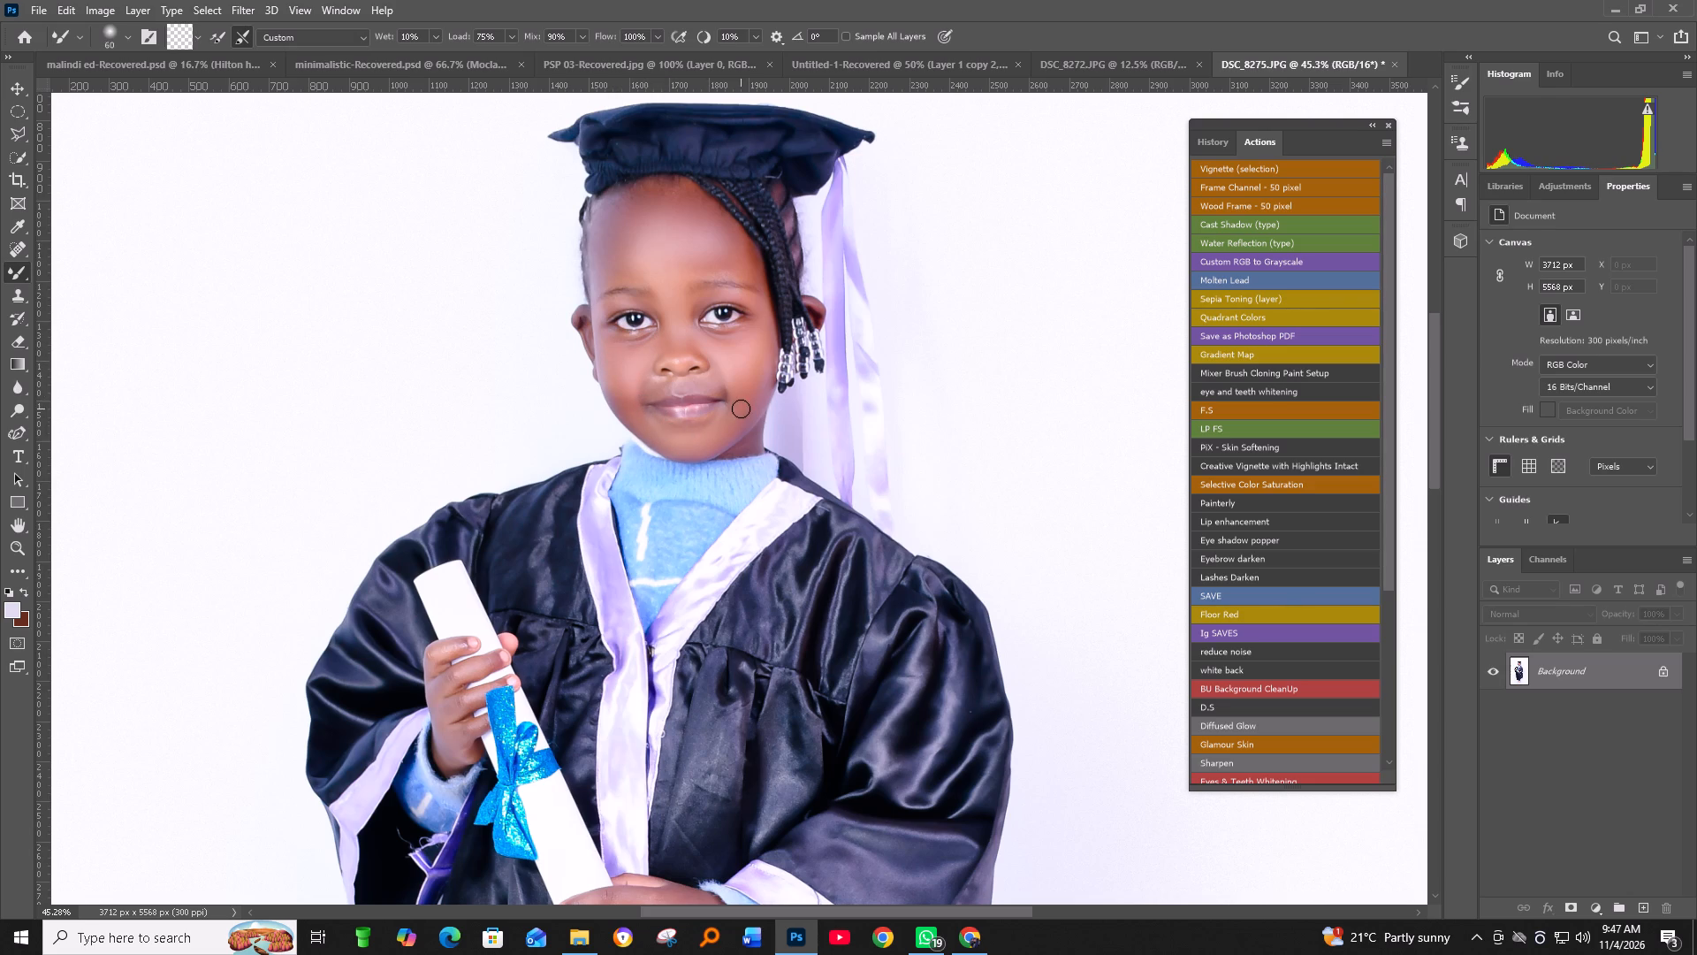
pyautogui.moveTo(741, 409); pyautogui.dragTo(696, 435)
pyautogui.moveTo(696, 435); pyautogui.dragTo(735, 408)
pyautogui.moveTo(728, 411); pyautogui.dragTo(665, 424)
pyautogui.moveTo(664, 441); pyautogui.dragTo(630, 403)
# Run the eye and teeth whitening action and paint its effect onto the whites of both eyes with a 25 px brush.
pyautogui.keyDown('alt'); pyautogui.scroll(9, 650, 340); pyautogui.keyUp('alt')
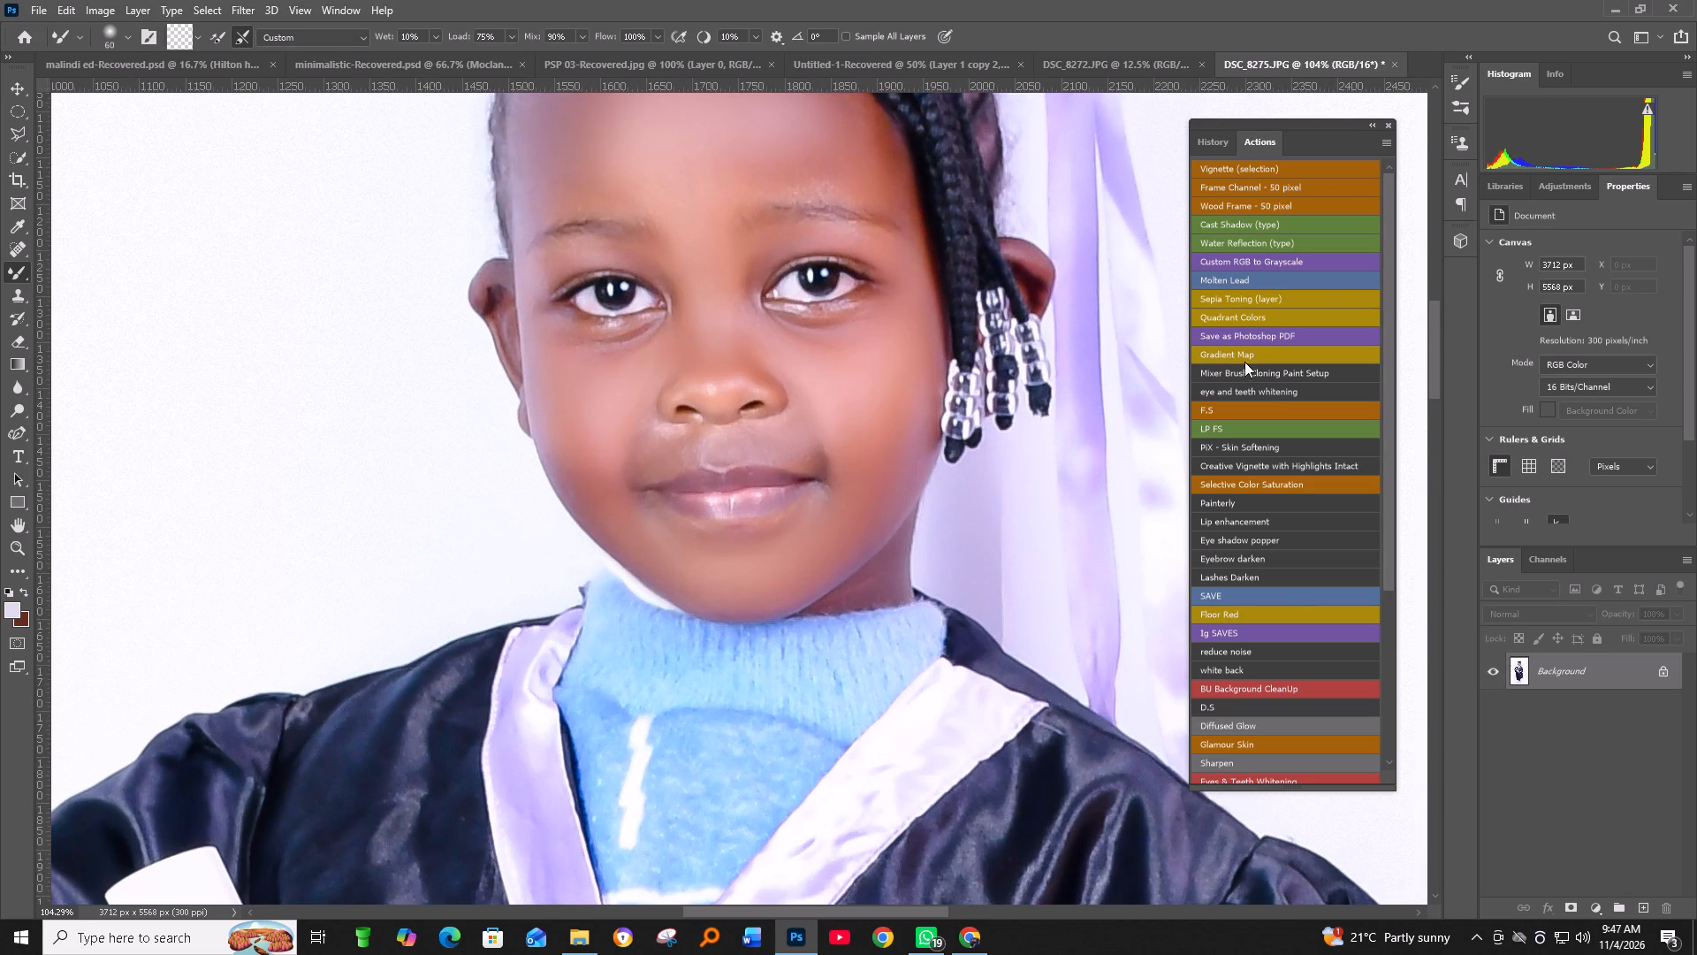
pyautogui.click(1245, 392)
pyautogui.rightClick(19, 267)
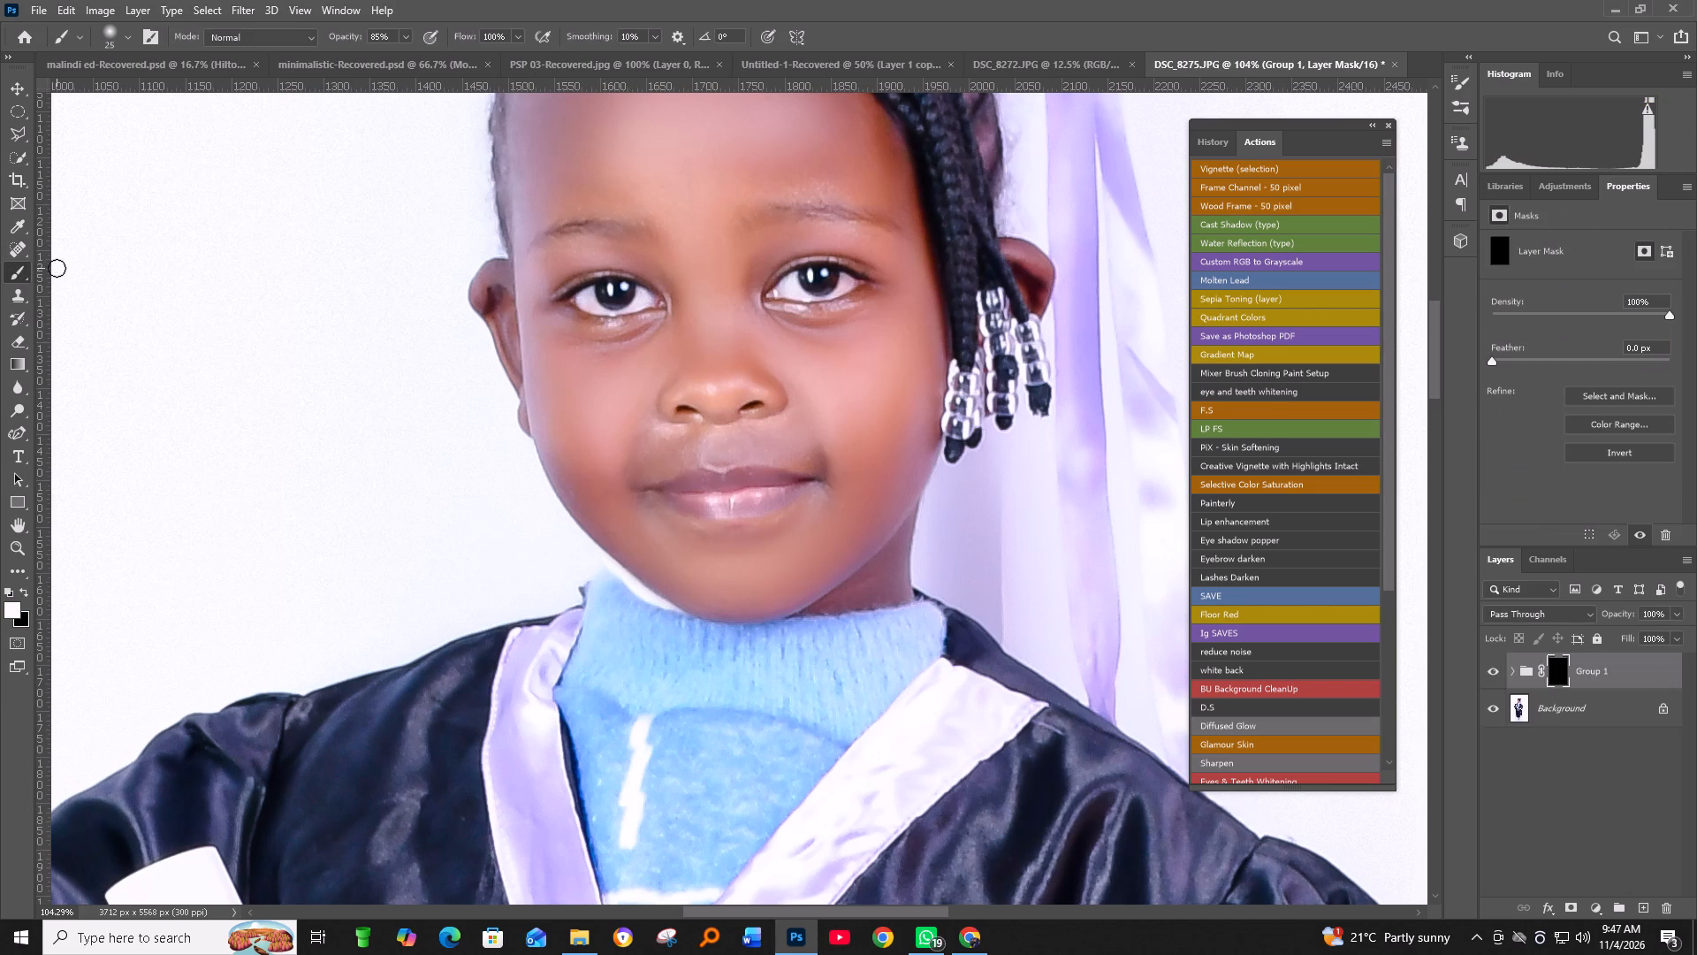
pyautogui.moveTo(848, 285); pyautogui.dragTo(815, 288)
pyautogui.moveTo(815, 288); pyautogui.dragTo(817, 289)
pyautogui.moveTo(651, 300); pyautogui.dragTo(633, 304)
pyautogui.moveTo(633, 304); pyautogui.dragTo(660, 303)
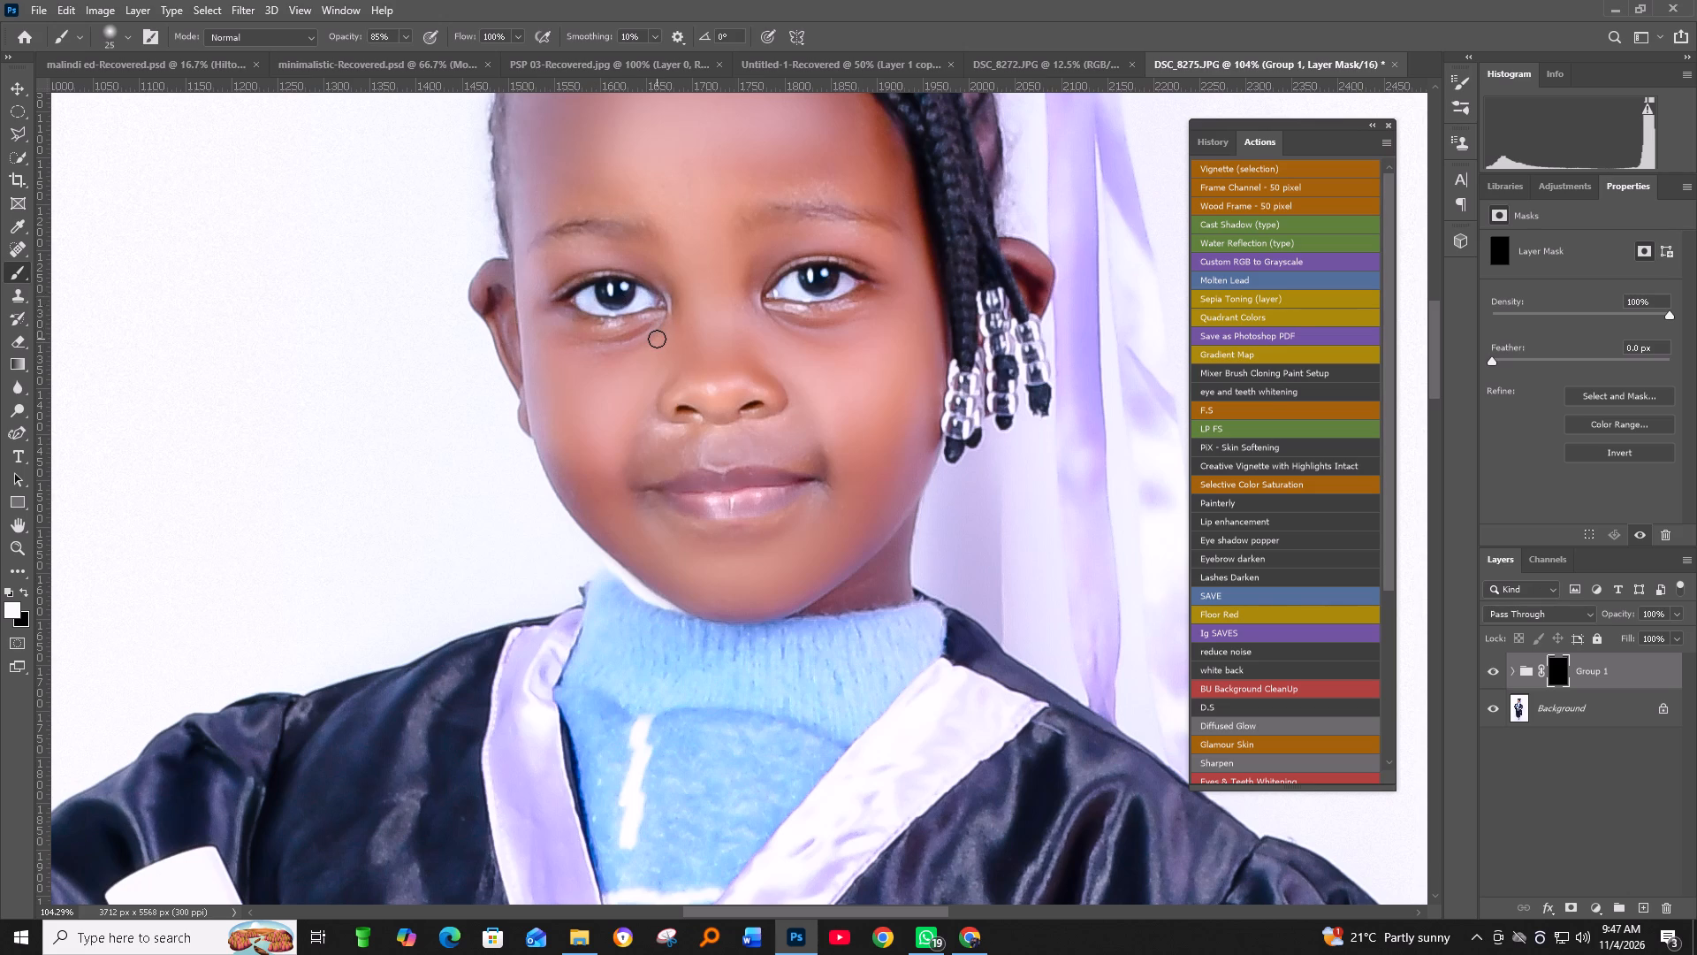
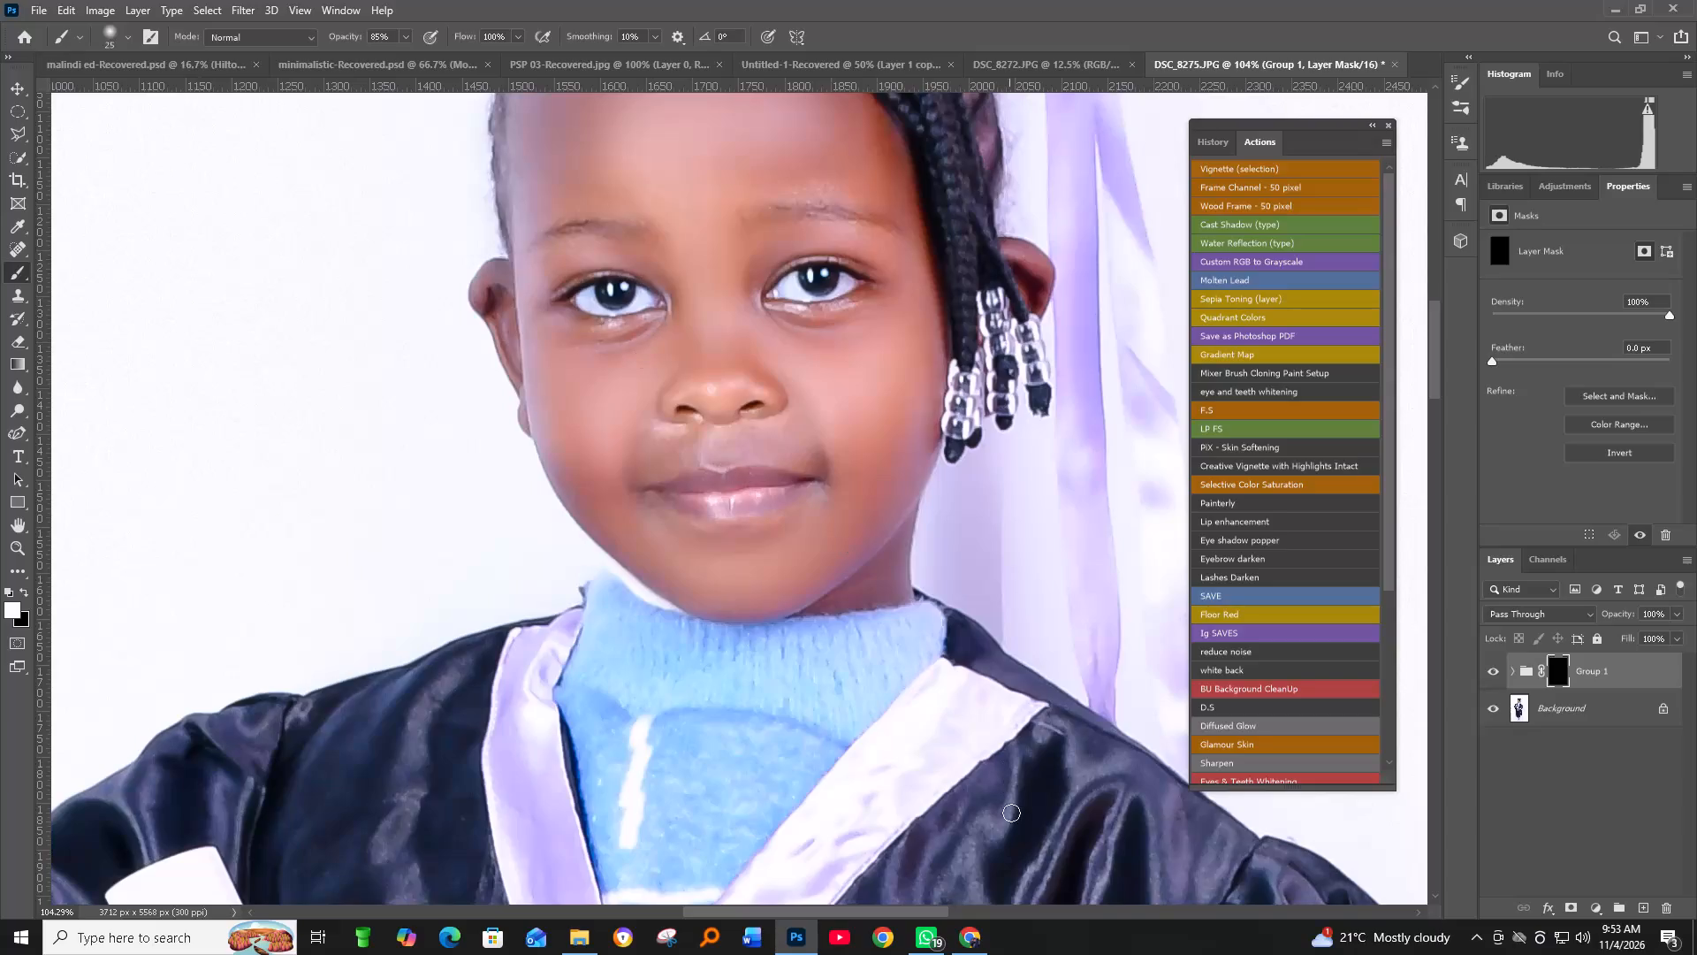
# Switch to Chrome, play the Vangithya Kila Kindu video from the YouTube mix, skip its advert, and return to Photoshop.
pyautogui.click(985, 928)
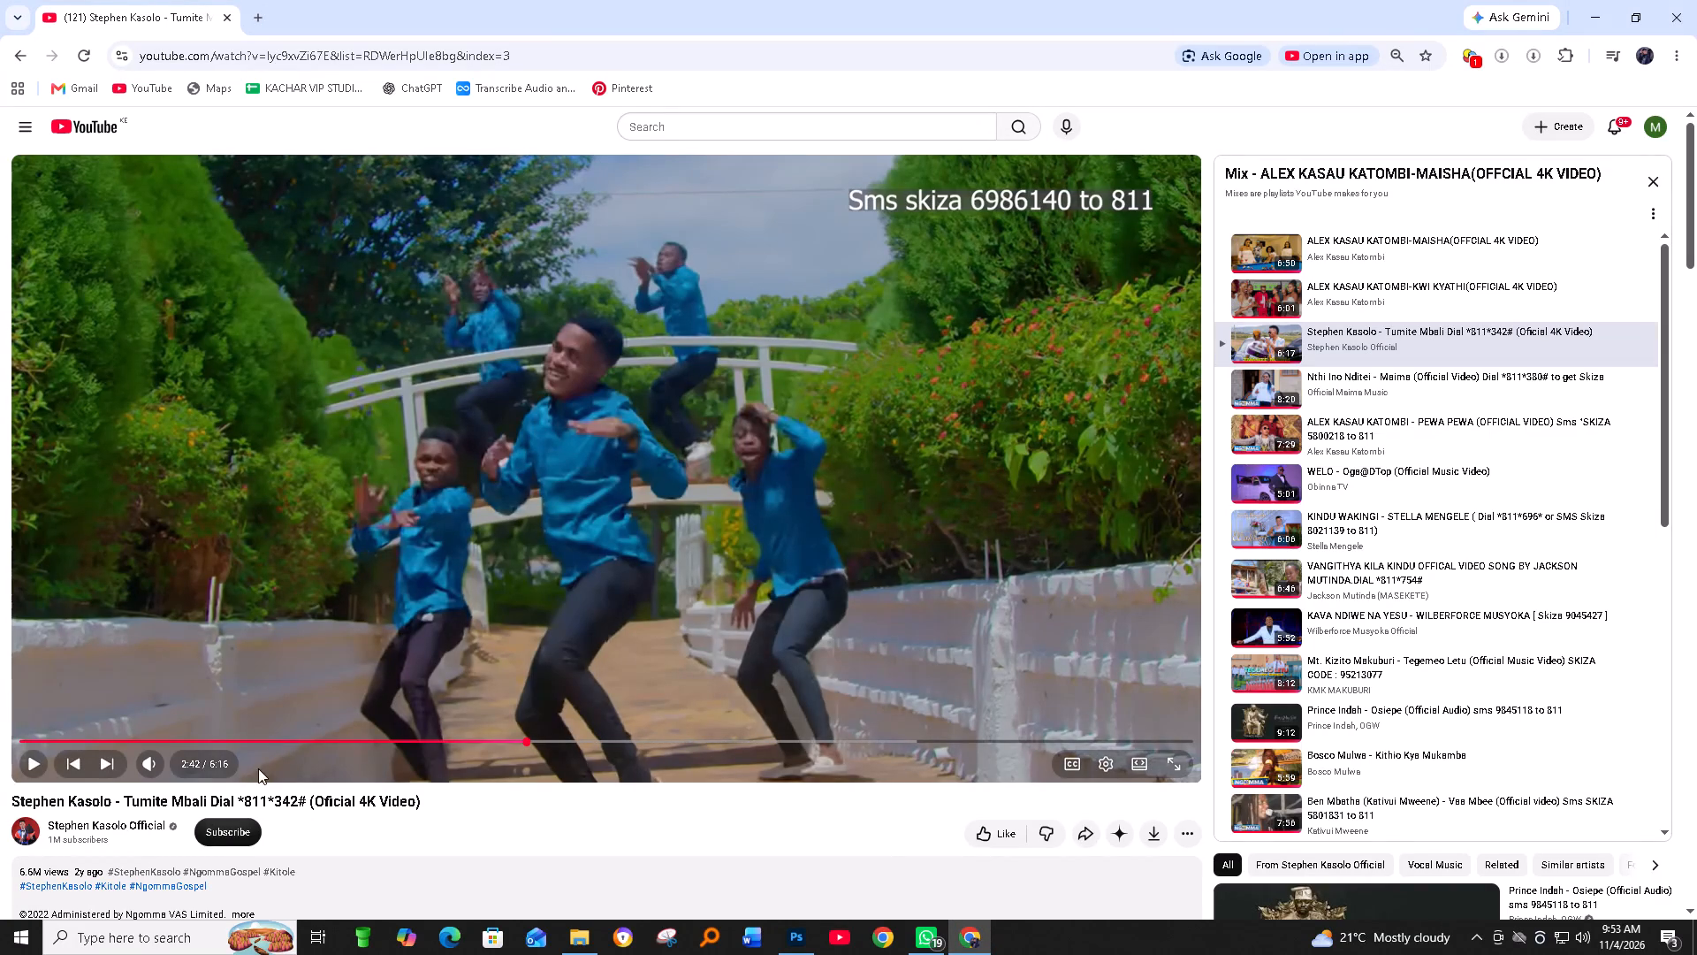
pyautogui.click(1345, 567)
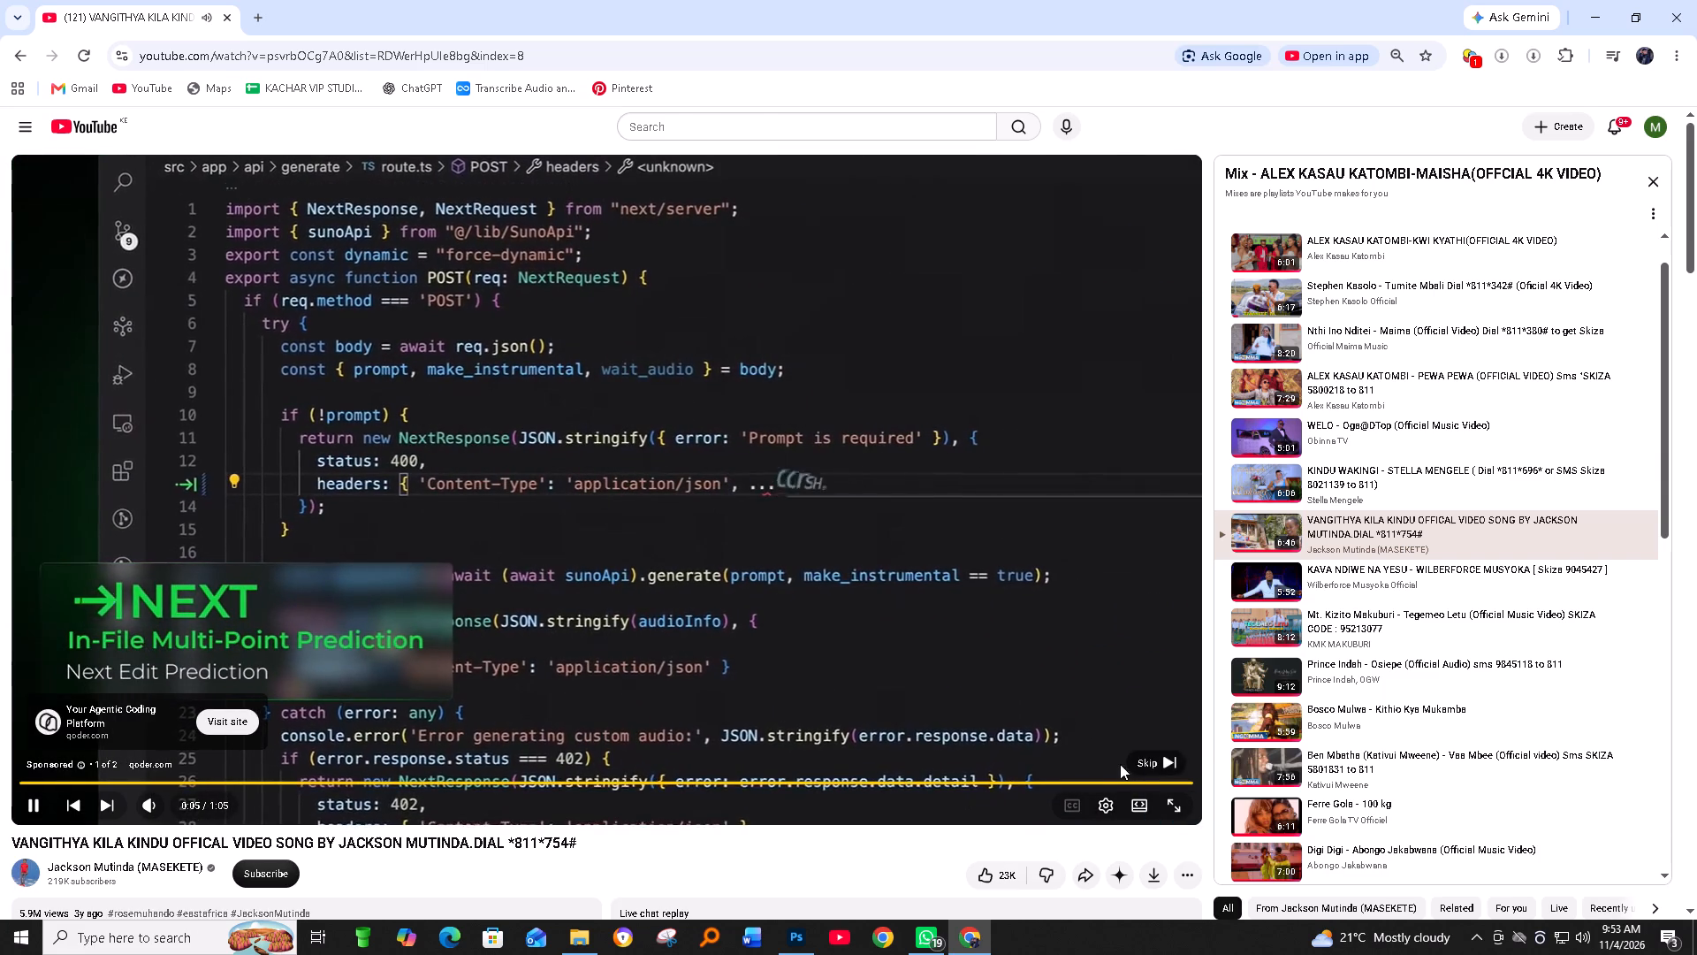
pyautogui.click(1139, 755)
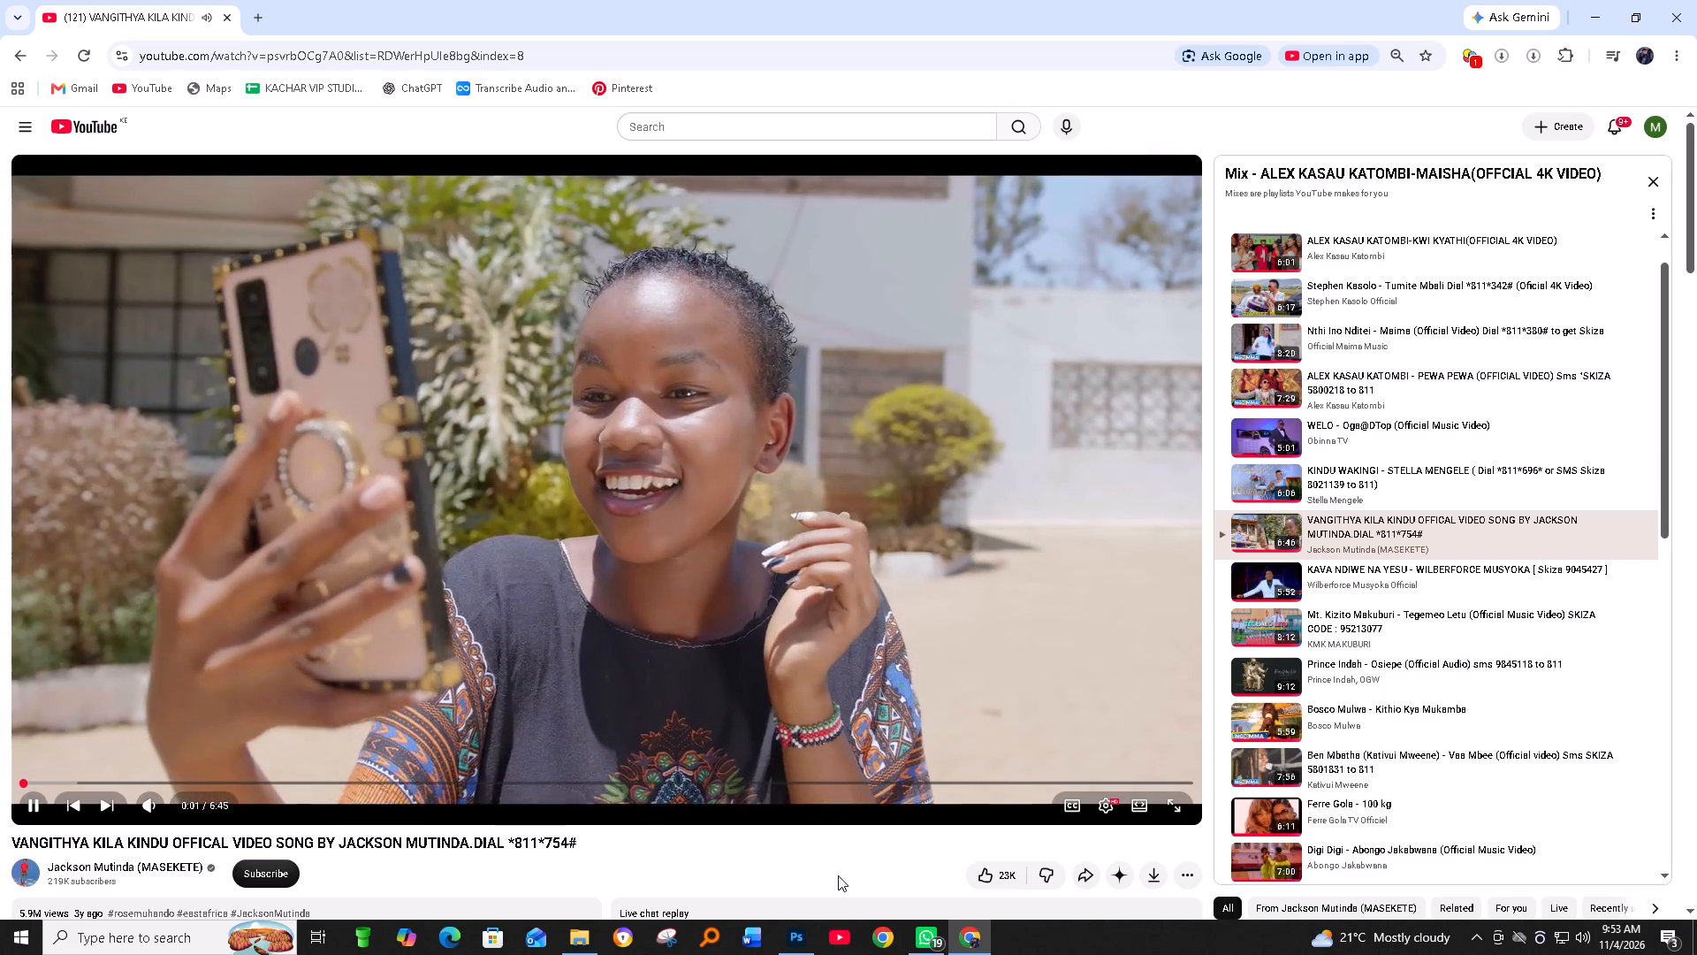
pyautogui.click(793, 949)
# Merge the eye-whitening group into the background layer of DSC_8275.
pyautogui.keyDown('alt'); pyautogui.scroll(-4, 840, 352); pyautogui.keyUp('alt')
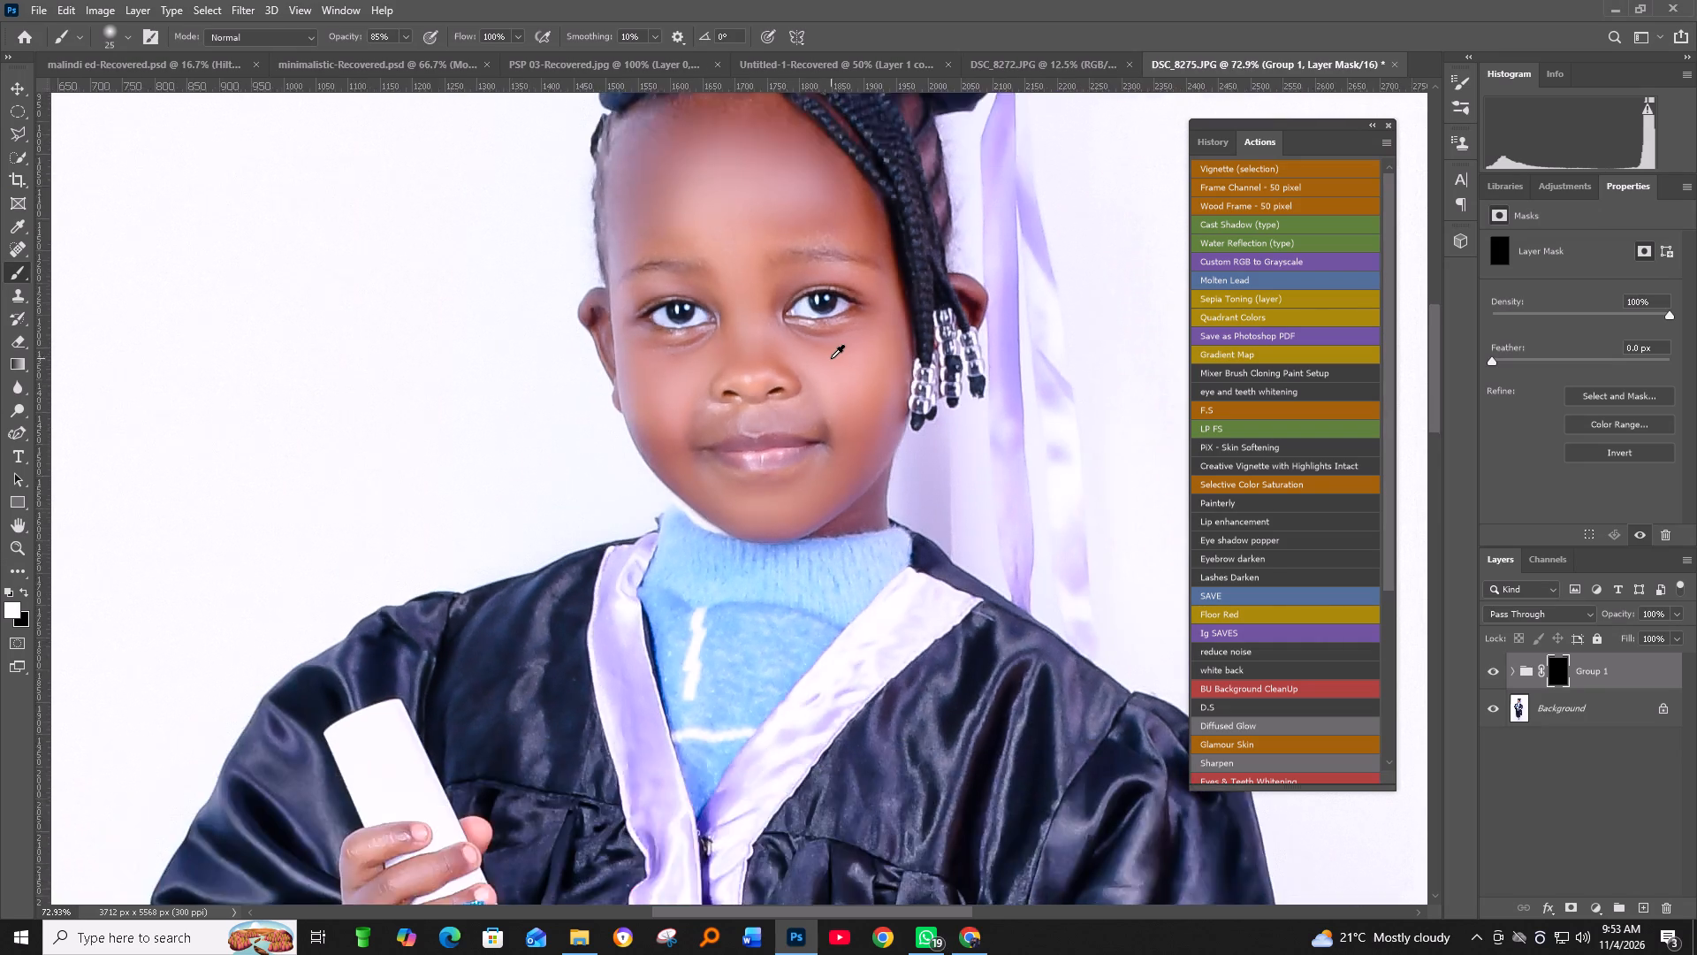
pyautogui.keyDown('alt'); pyautogui.scroll(-18, 831, 358); pyautogui.keyUp('alt')
pyautogui.hotkey('ctrl', 'shift', 'e')
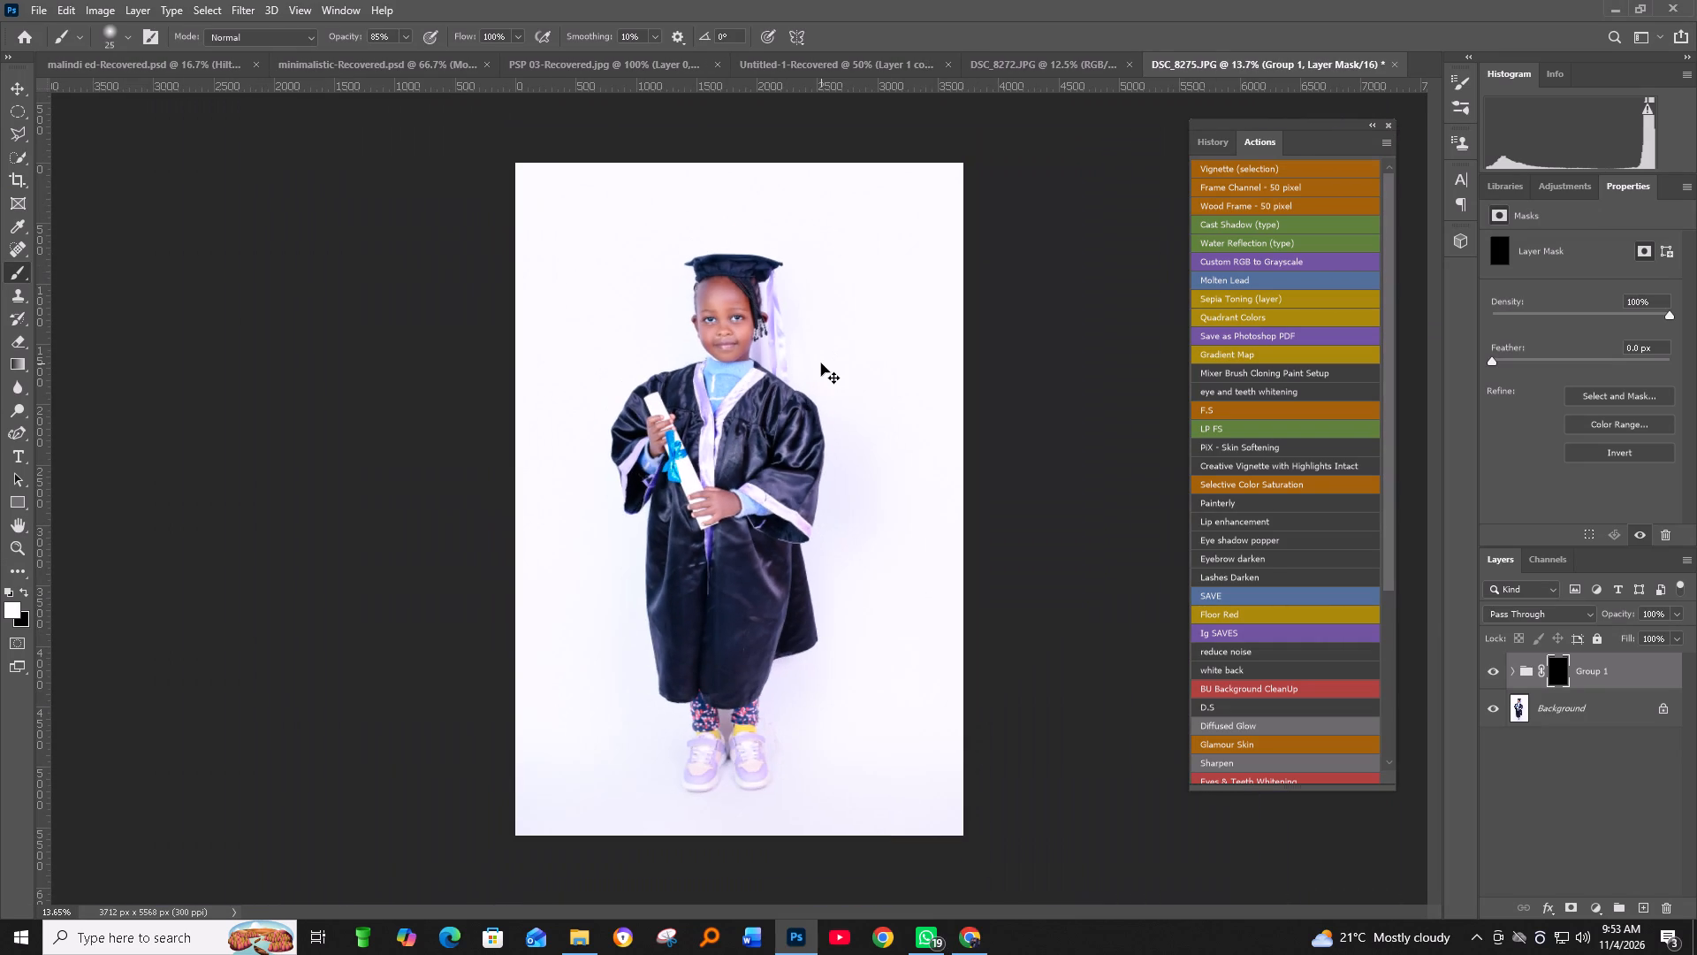
# Add a Vibrance adjustment with Vibrance +2 and Saturation +4, and merge it into the background layer.
pyautogui.hotkey('ctrl', '=')
pyautogui.hotkey('ctrl', '-')
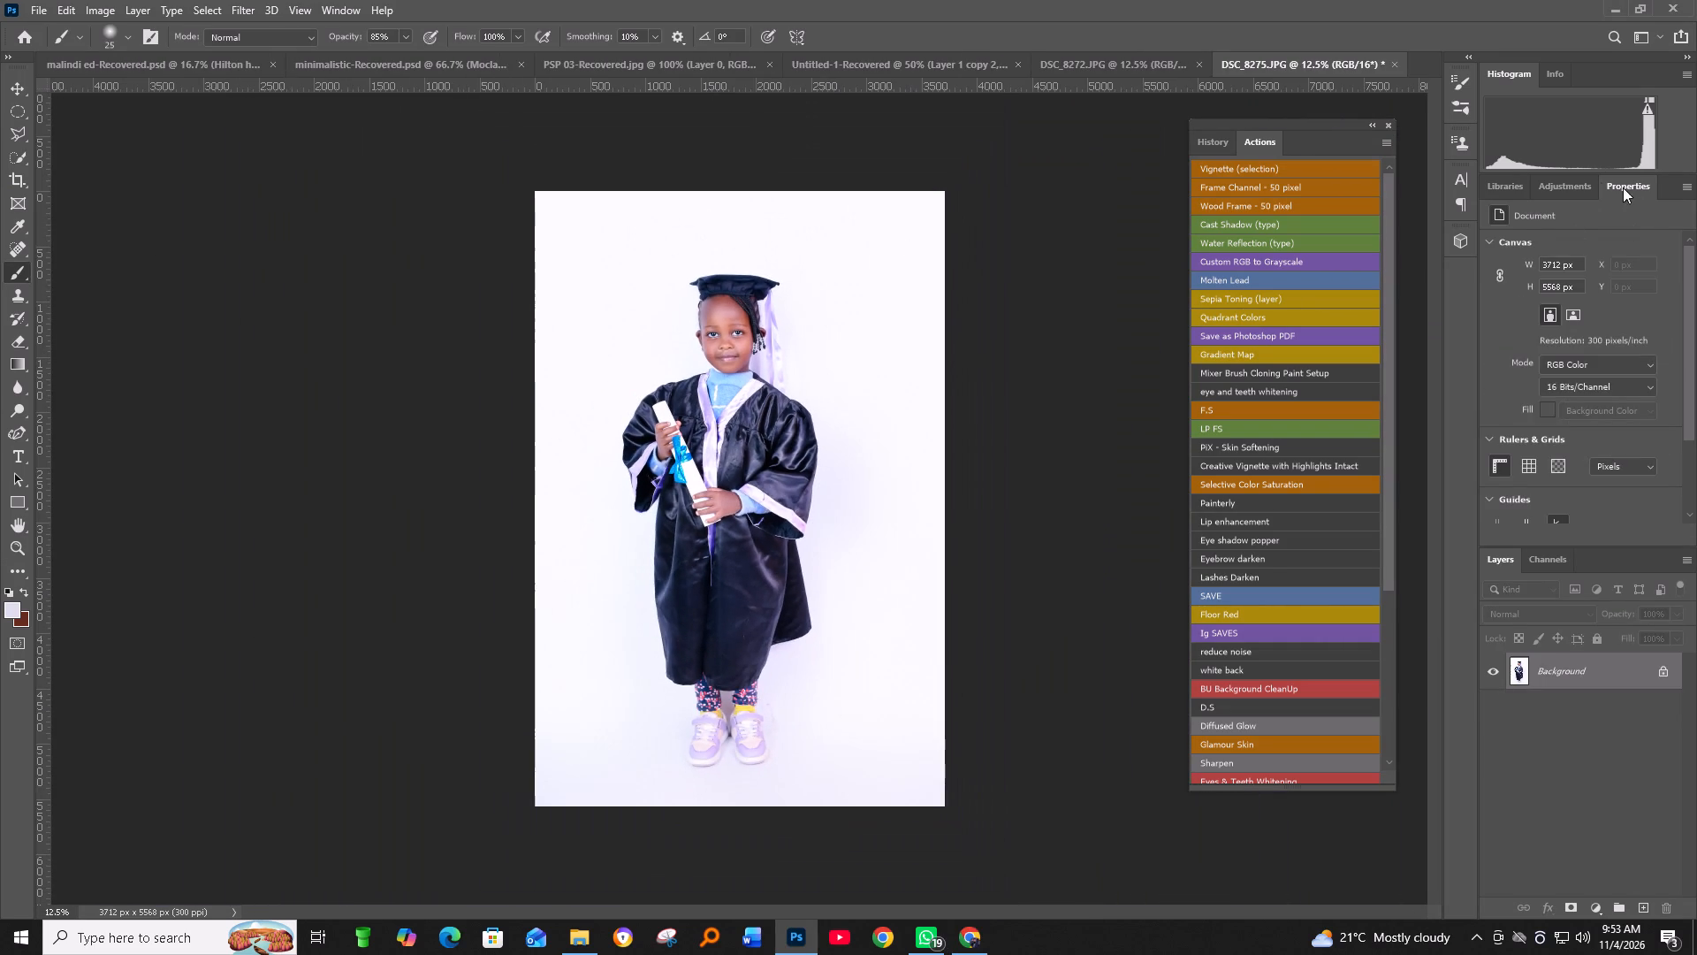
pyautogui.click(1579, 181)
pyautogui.click(1614, 231)
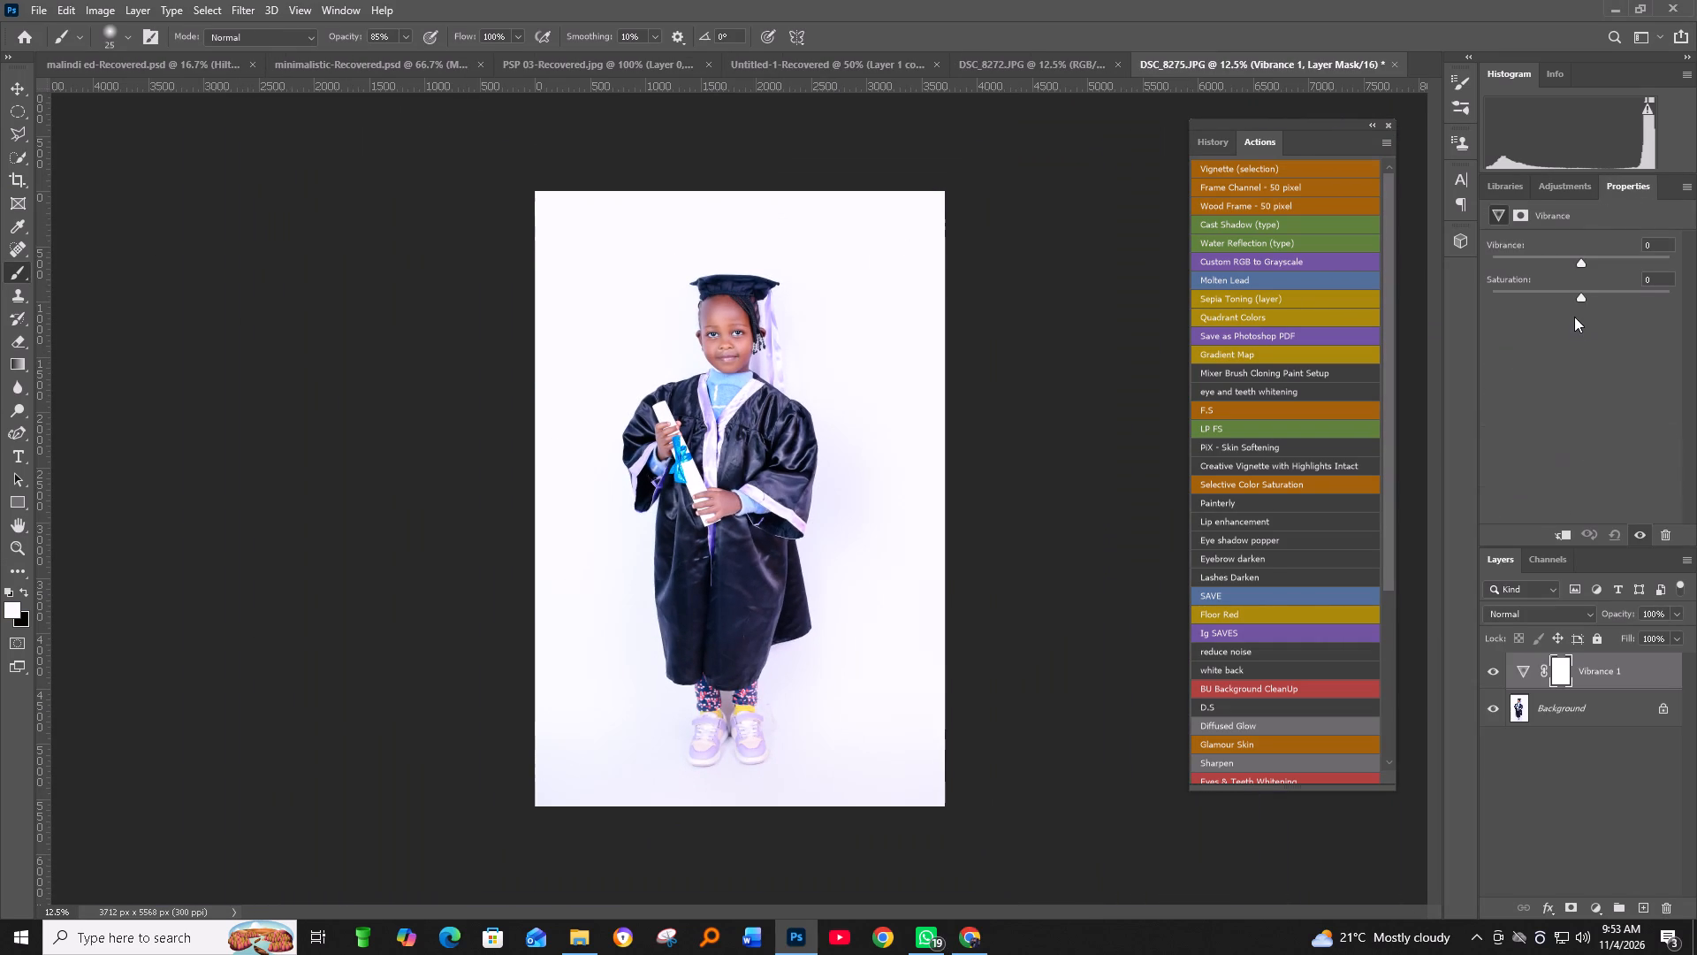
pyautogui.click(1587, 295)
pyautogui.click(1586, 259)
pyautogui.click(1585, 301)
pyautogui.hotkey('ctrl', 'shift', 'e')
# Set up an Export As of DSC_8275 with Bicubic Sharper resampling and the JPG format.
pyautogui.click(34, 1)
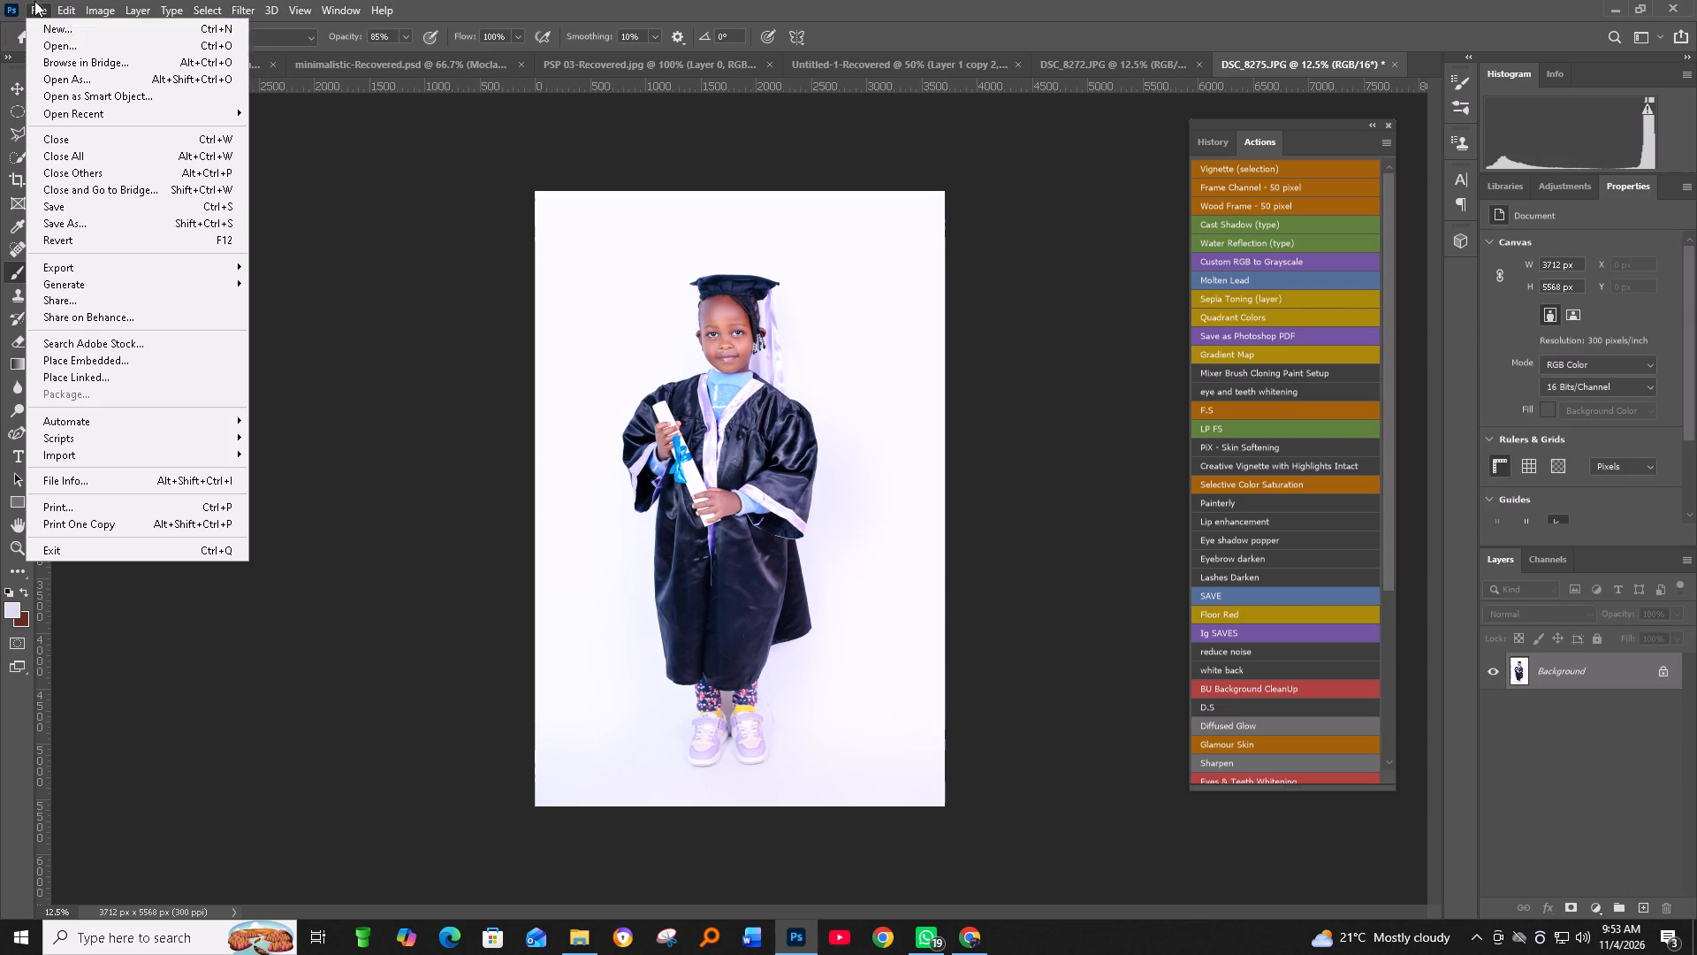
pyautogui.click(71, 270)
pyautogui.click(318, 288)
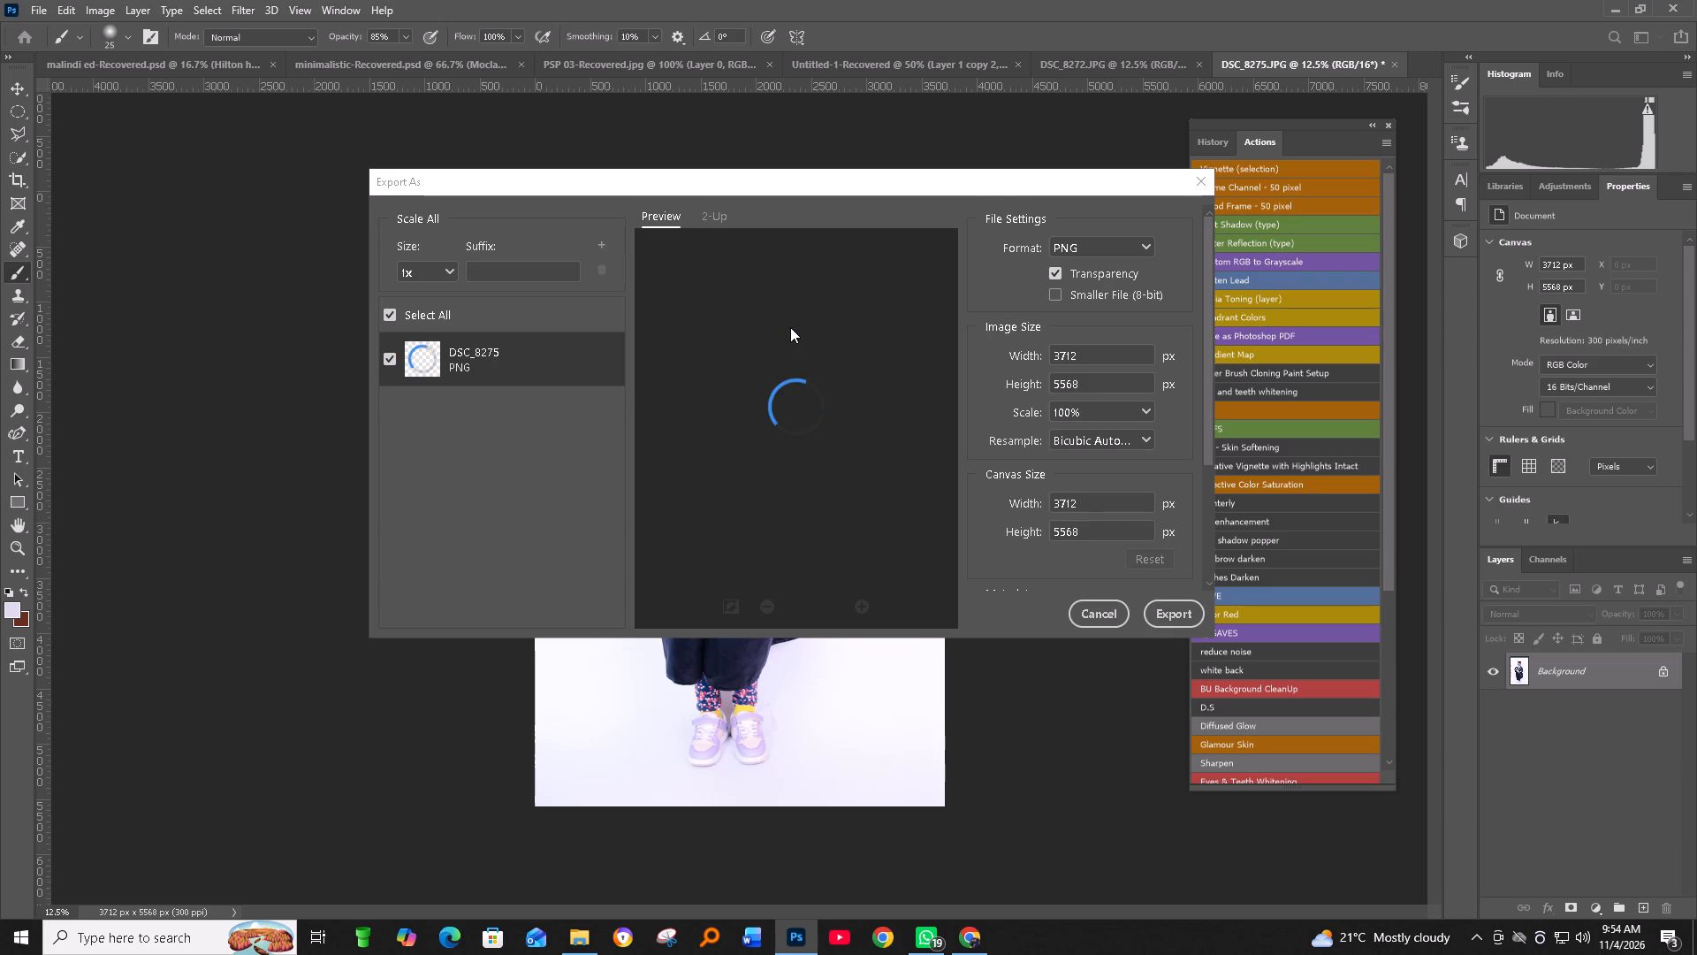
pyautogui.click(1133, 438)
pyautogui.click(1138, 496)
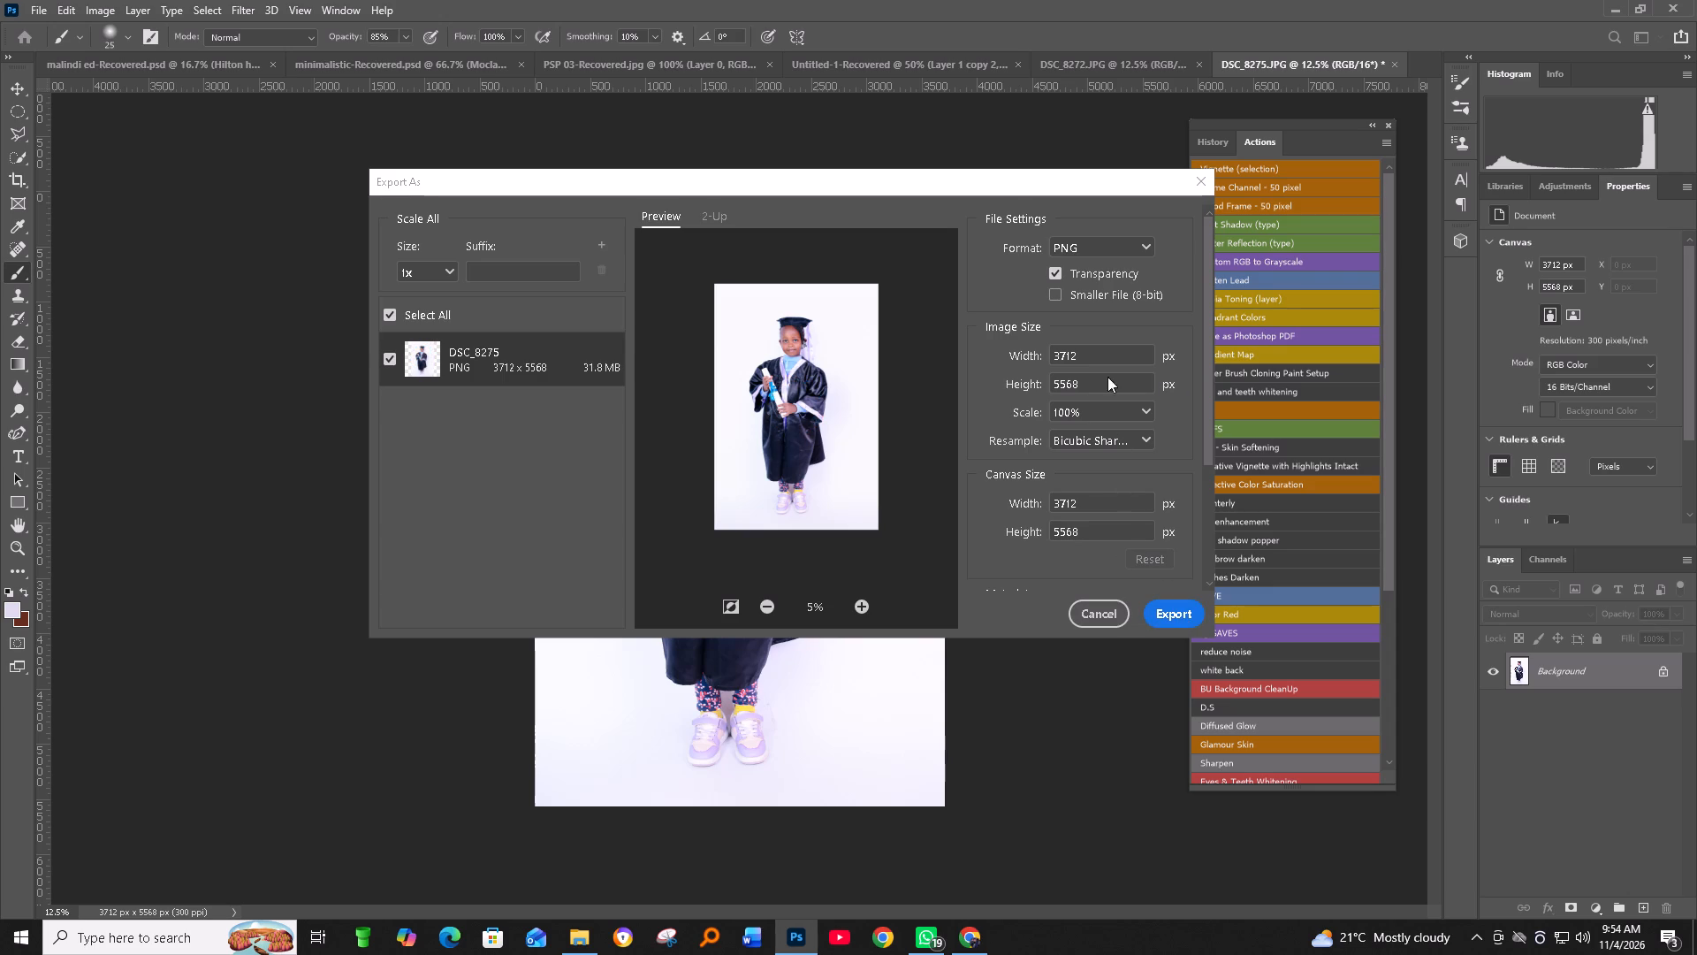
pyautogui.click(1087, 250)
pyautogui.click(1089, 288)
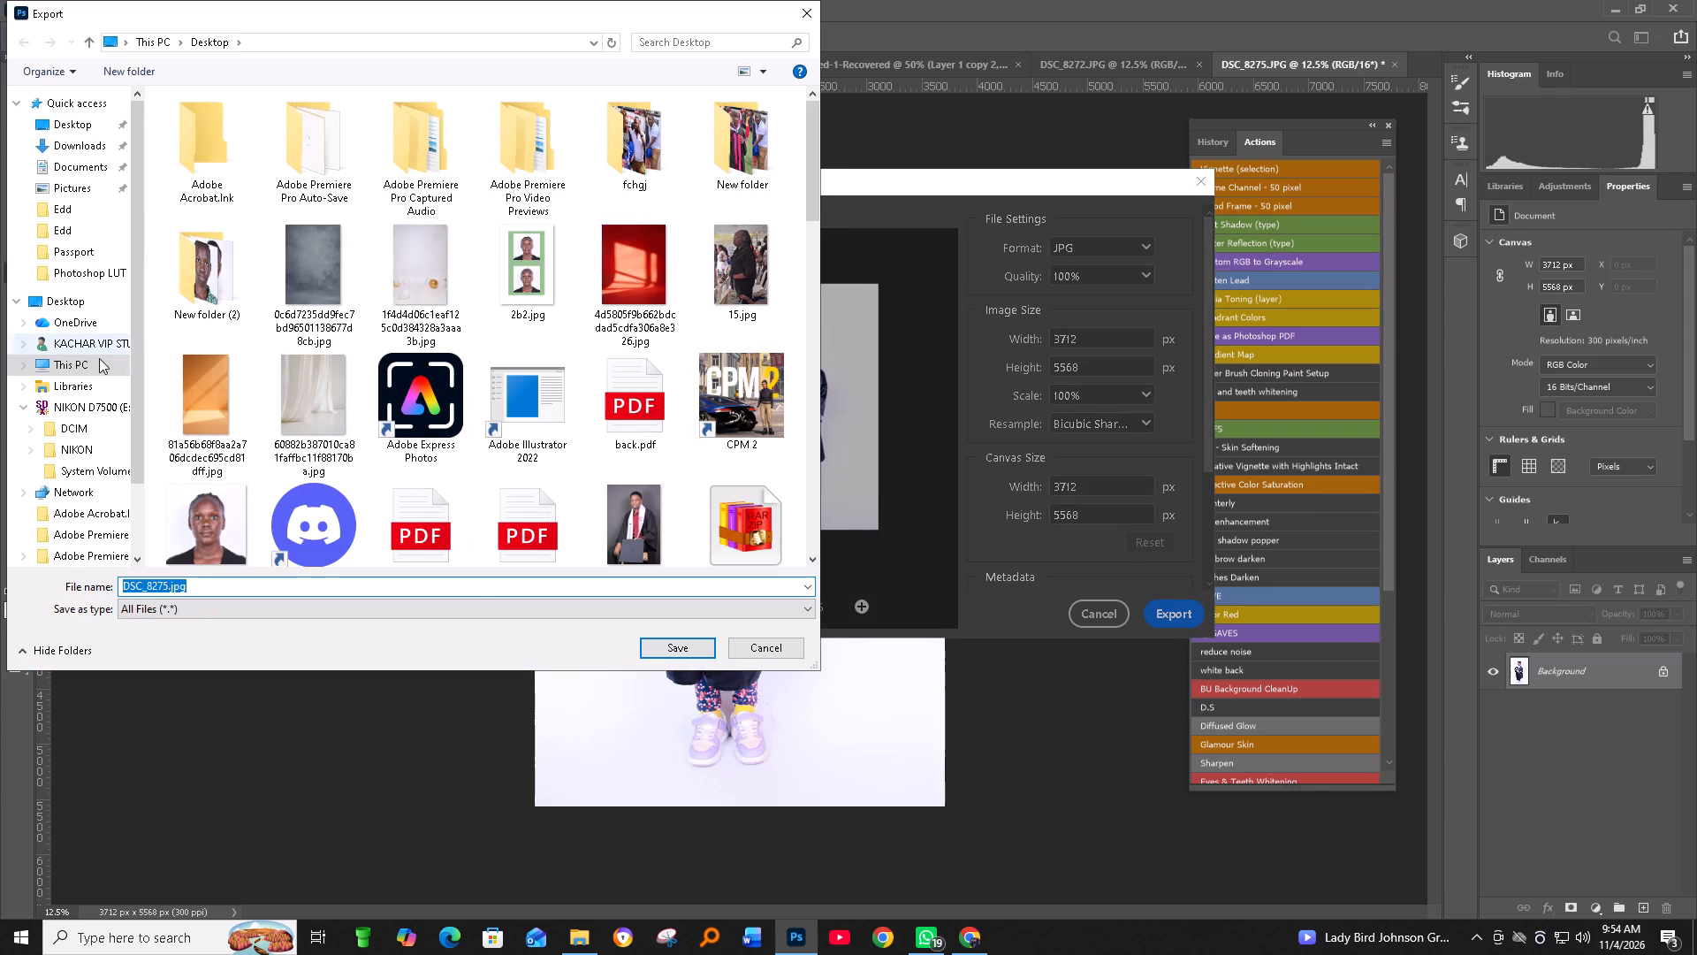
# Create a folder named Edd inside the client's folder under November on New Volume (D:).
pyautogui.click(22, 366)
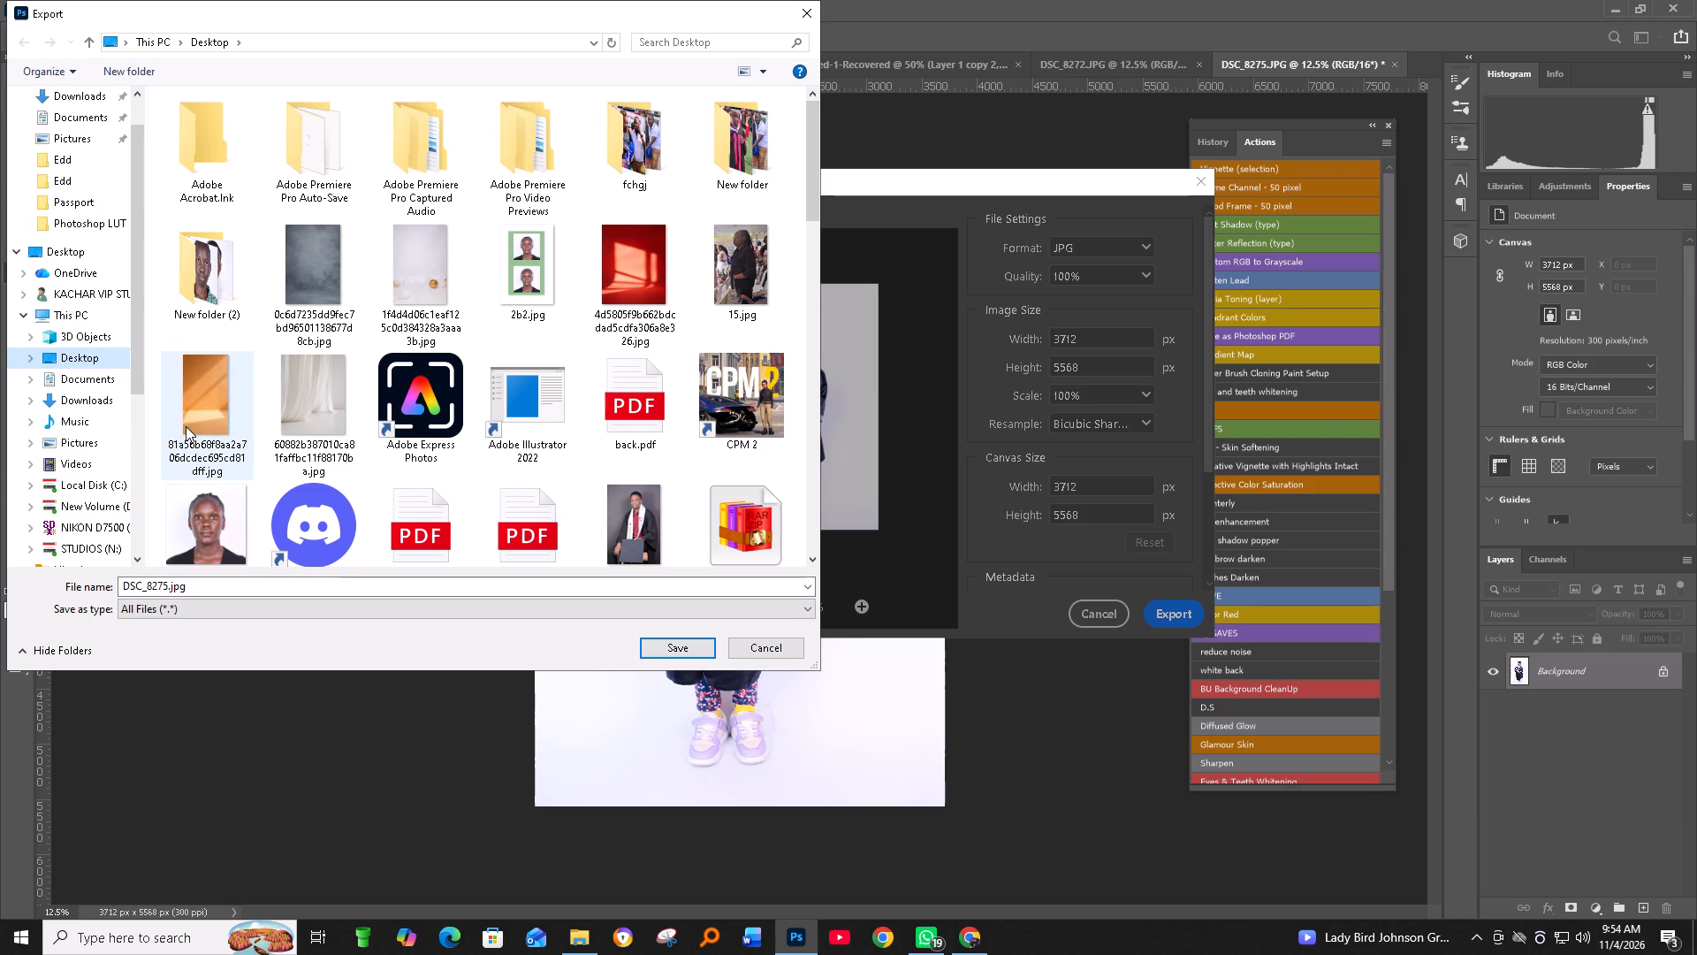
pyautogui.click(91, 502)
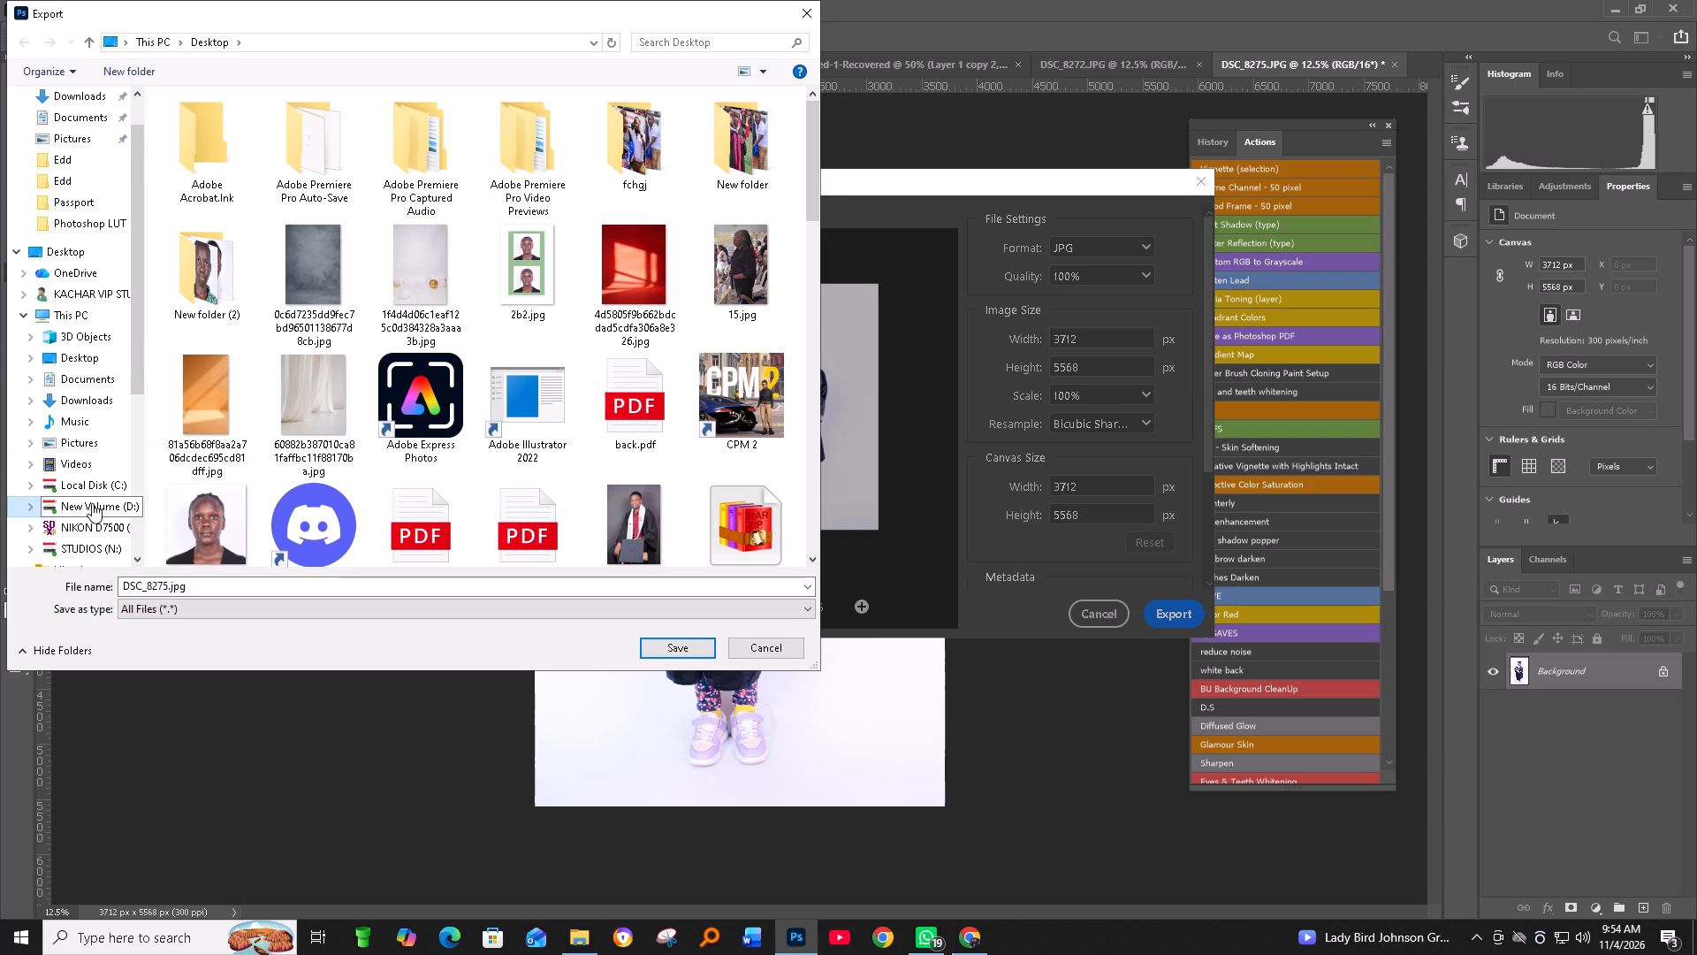
pyautogui.scroll(-4, 467, 261)
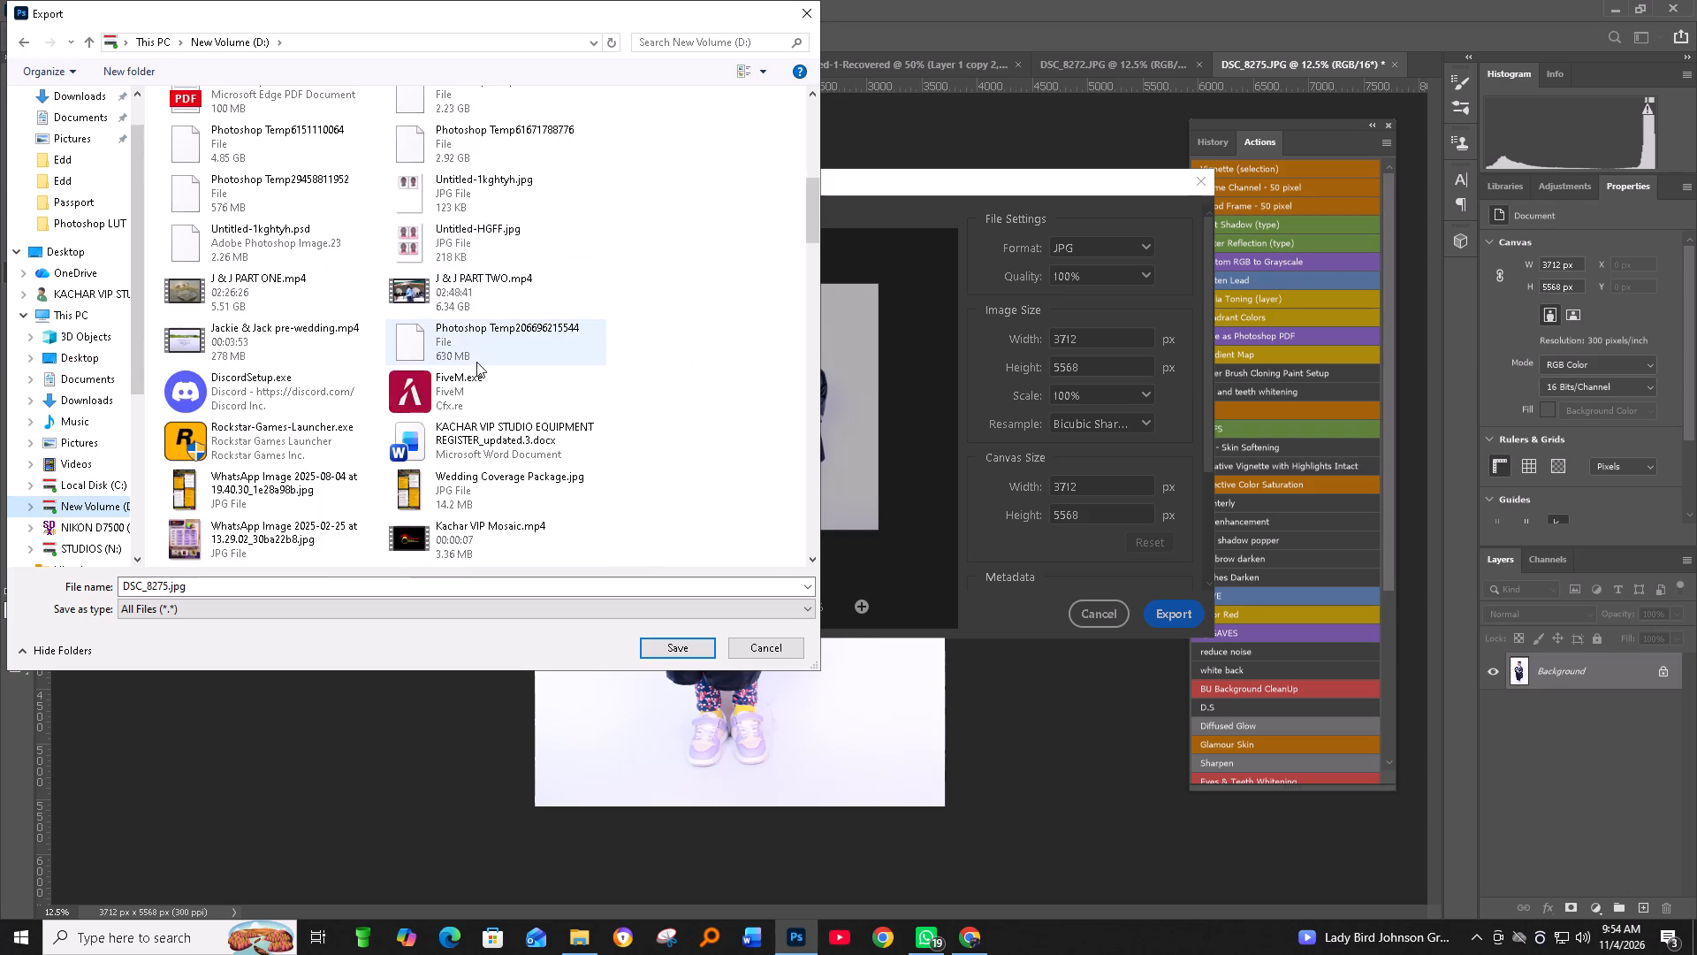
pyautogui.scroll(-2, 476, 362)
pyautogui.doubleClick(469, 297)
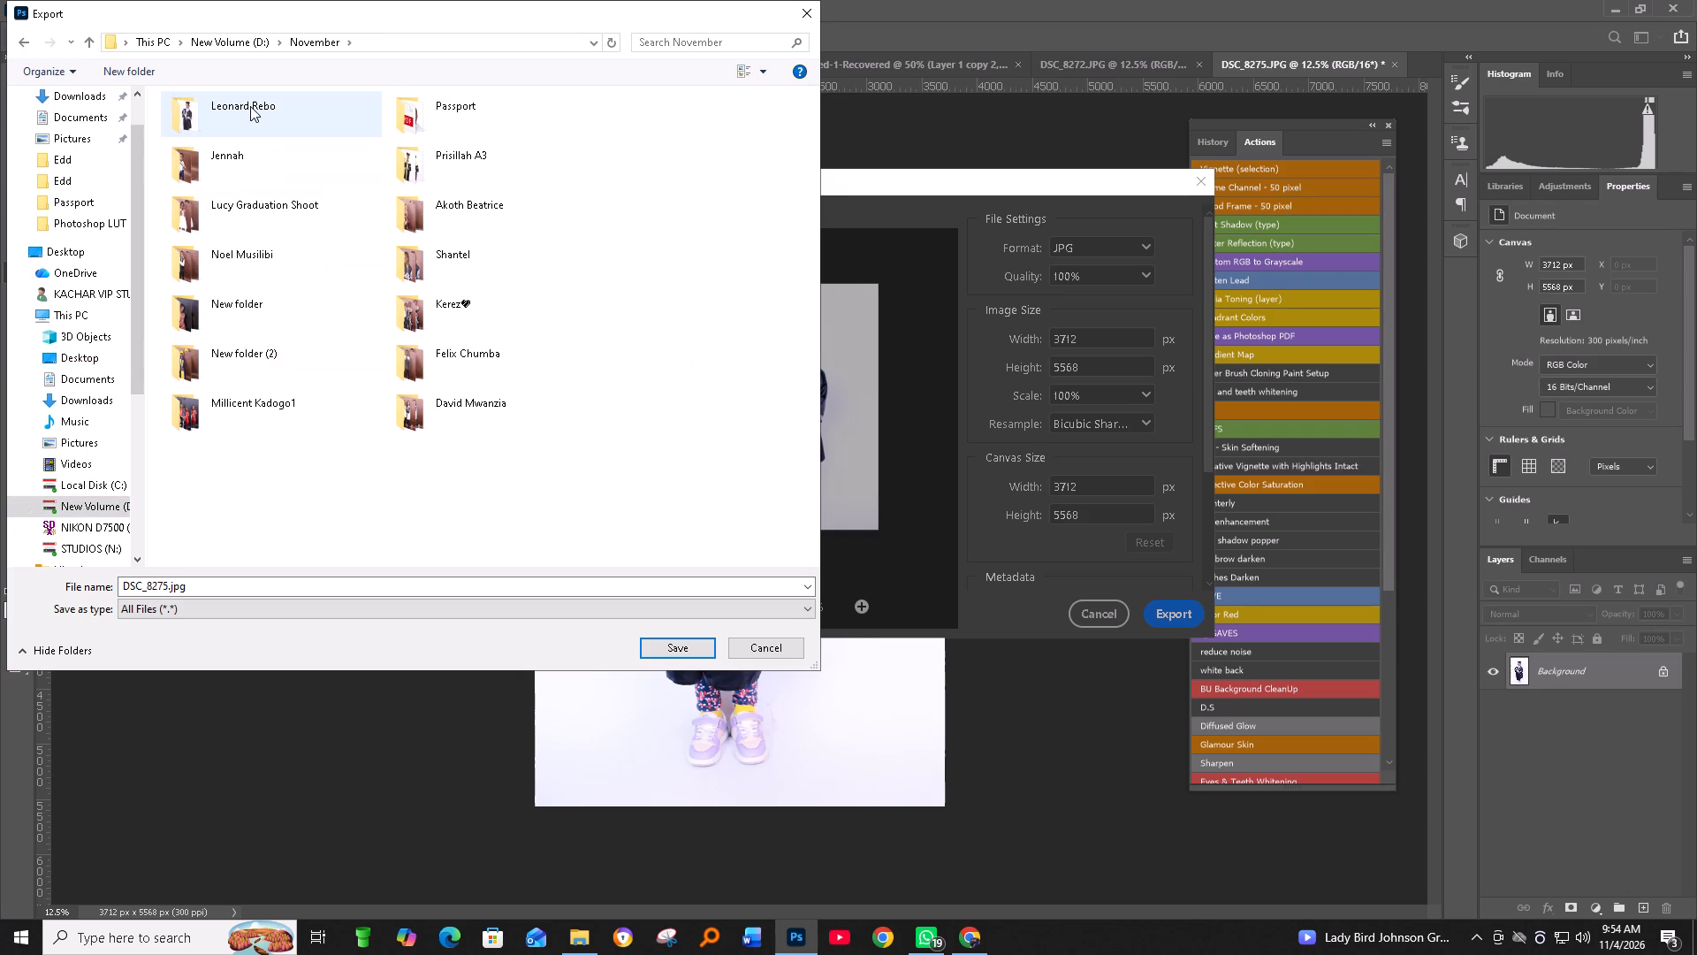
pyautogui.doubleClick(251, 109)
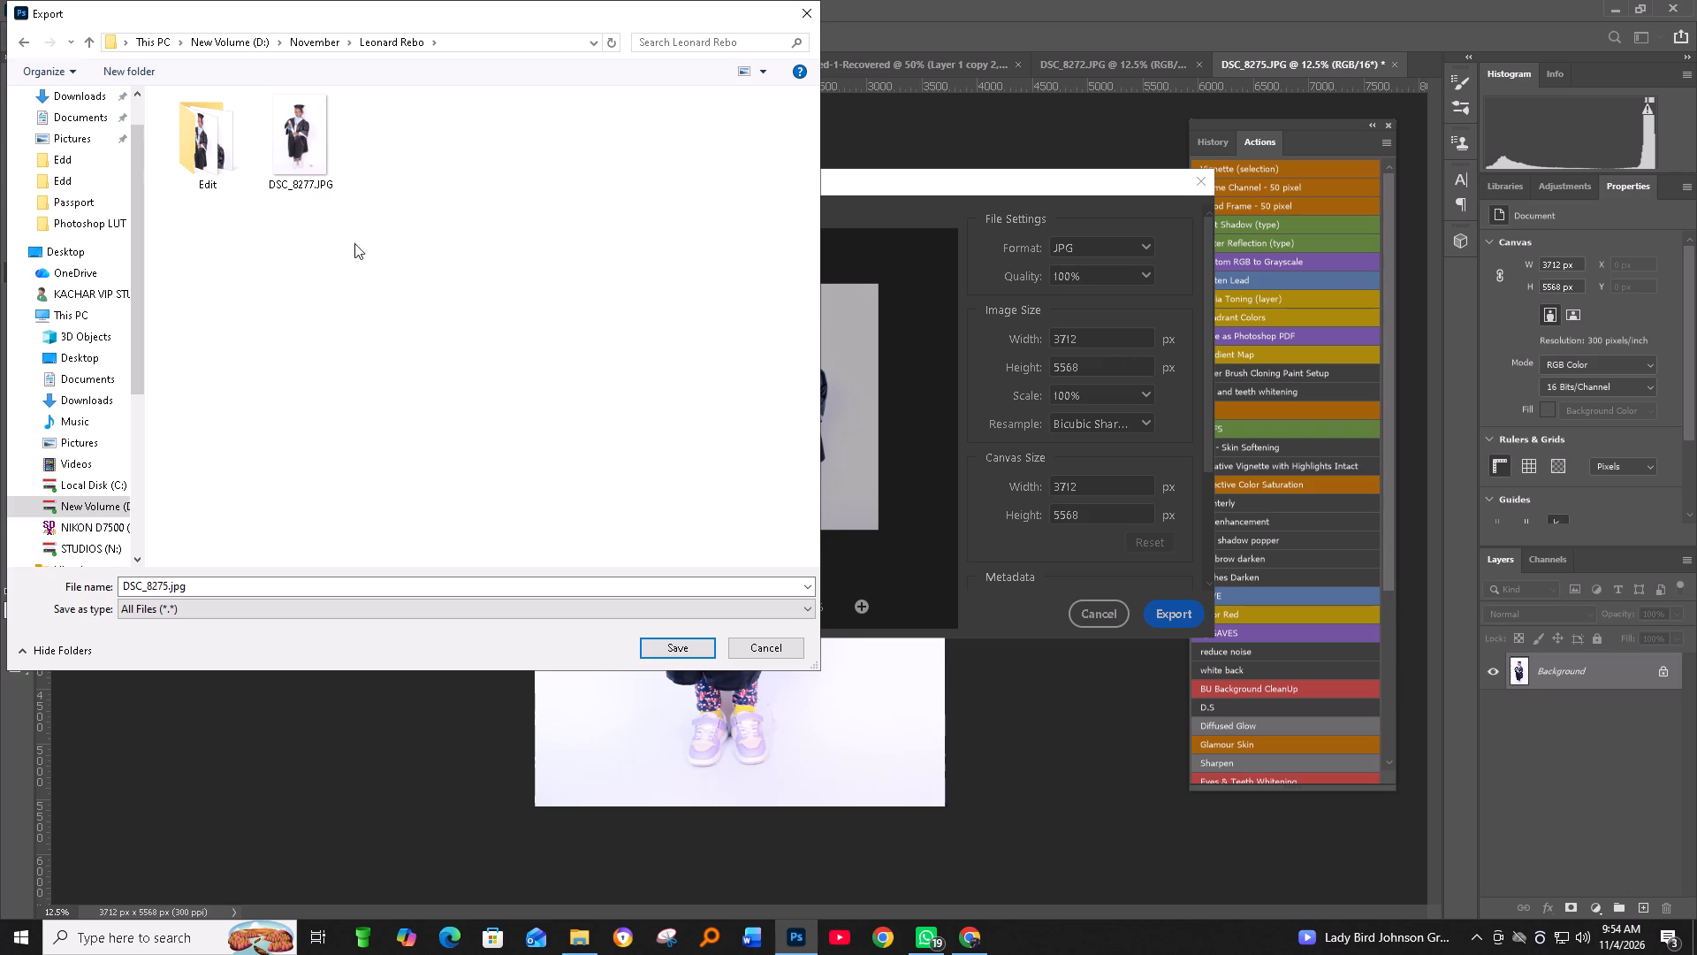
pyautogui.rightClick(454, 293)
pyautogui.click(501, 487)
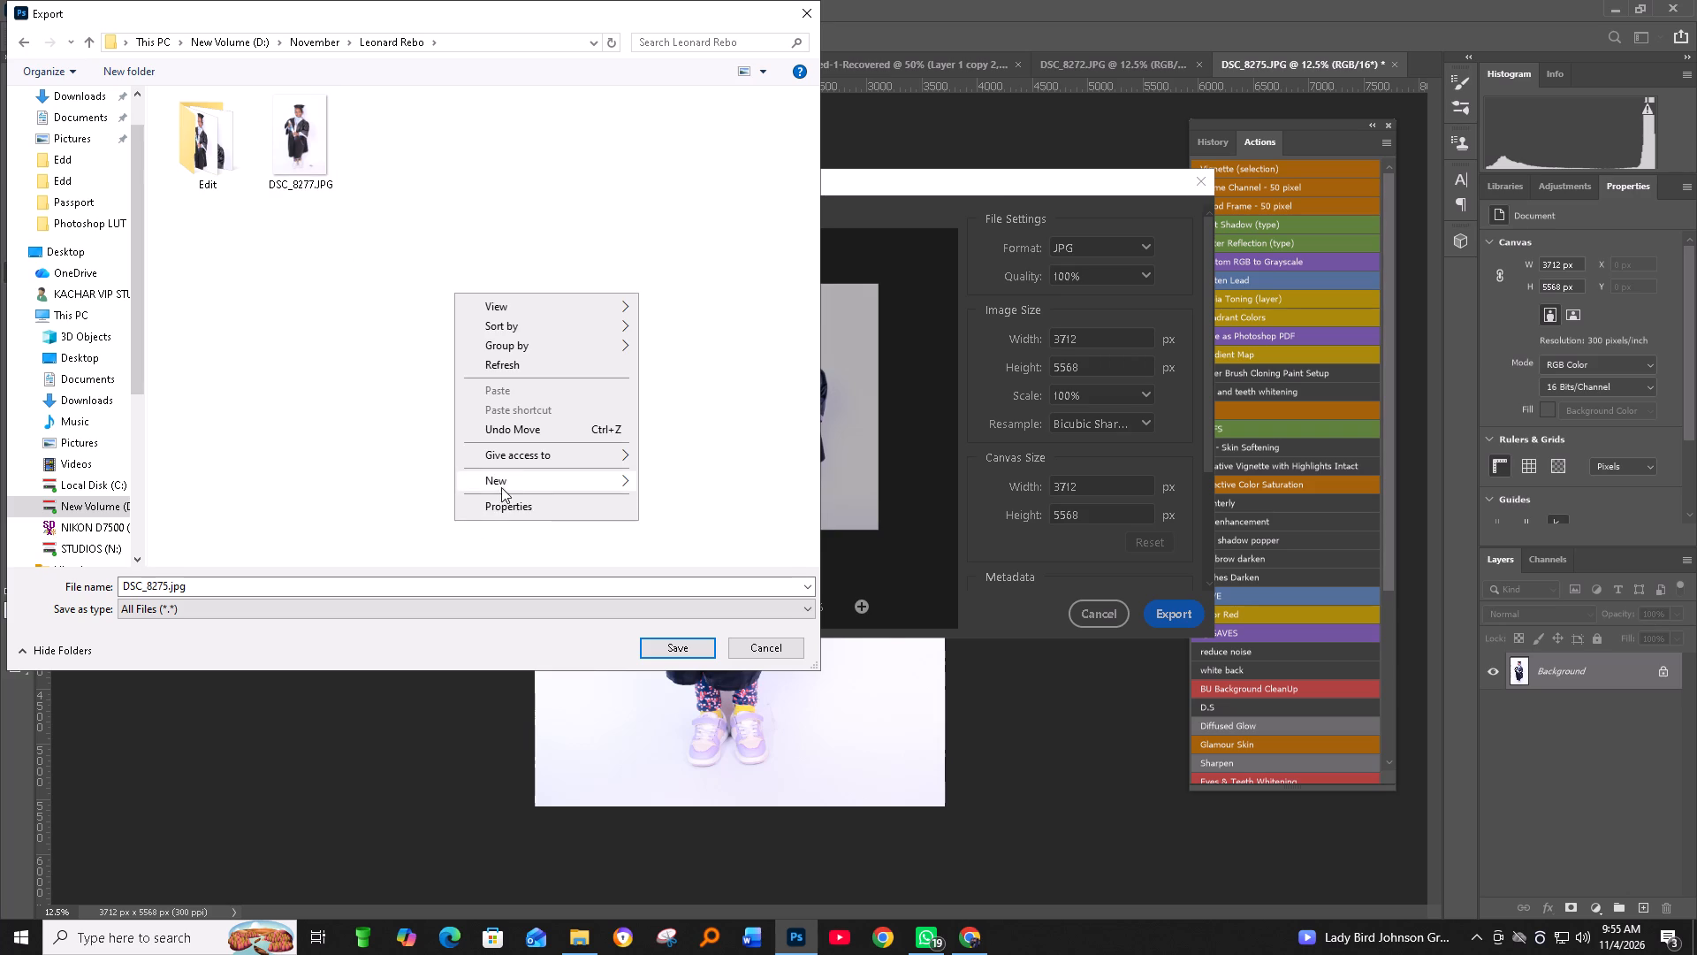
pyautogui.click(659, 476)
pyautogui.press('e')
pyautogui.press('d')
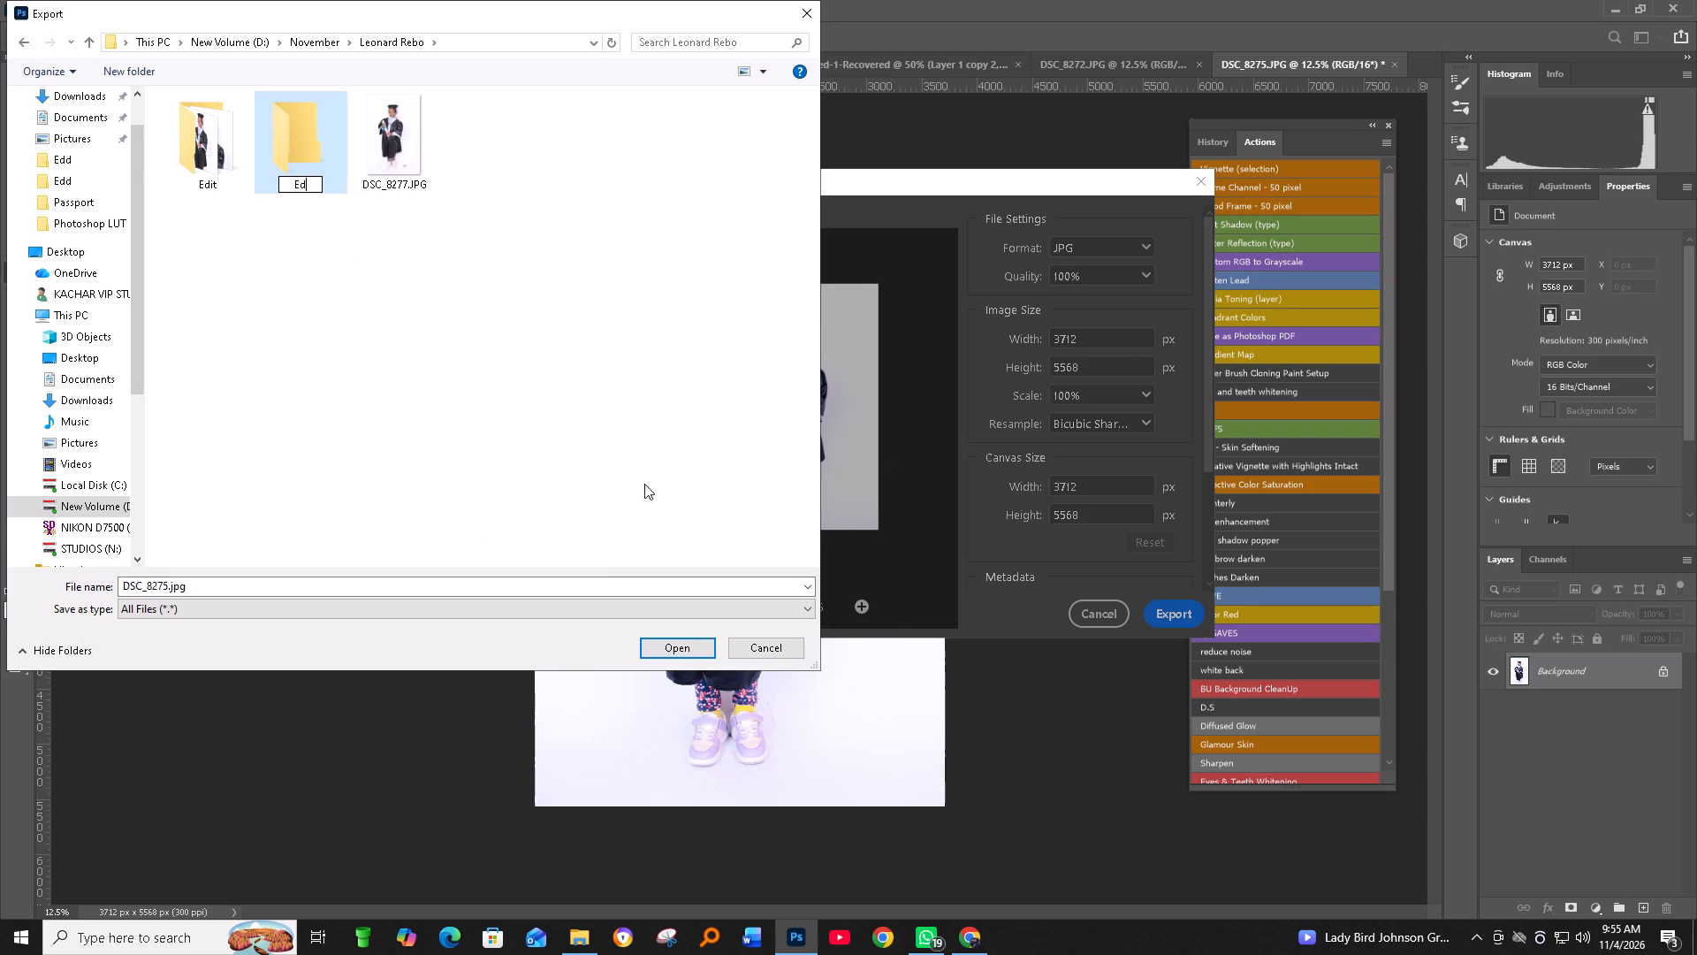
pyautogui.press('d')
pyautogui.click(320, 123)
# Save the exported DSC_8275.jpg in the new Edd folder.
pyautogui.doubleClick(205, 115)
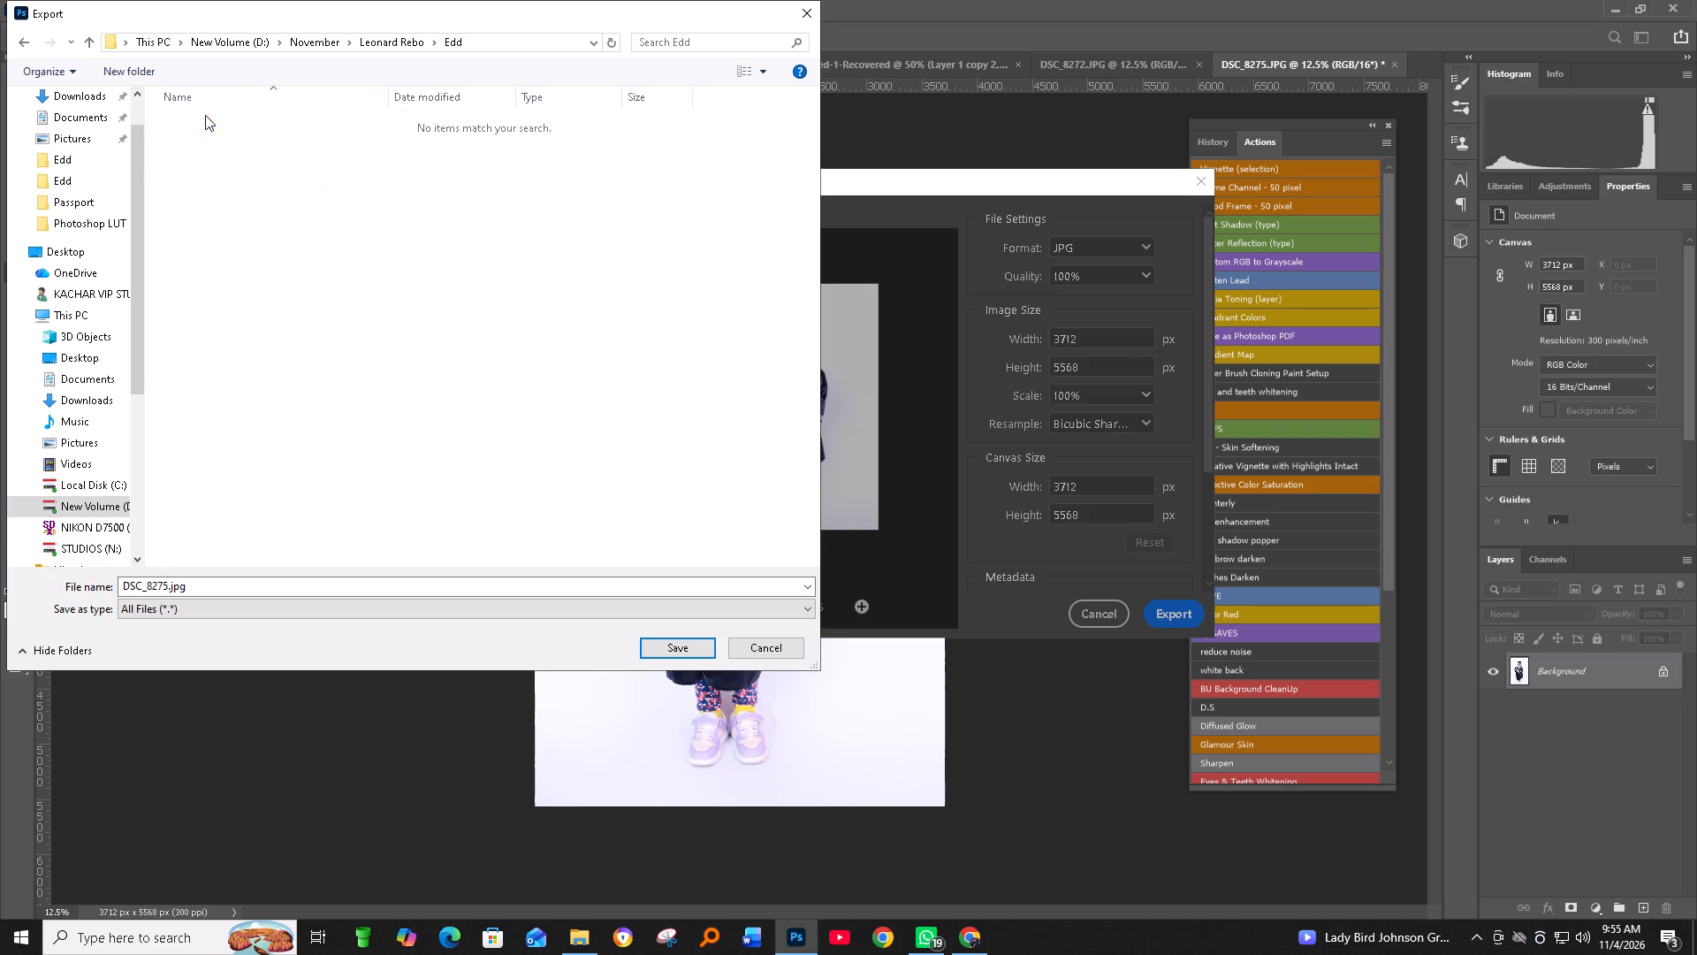
pyautogui.click(680, 648)
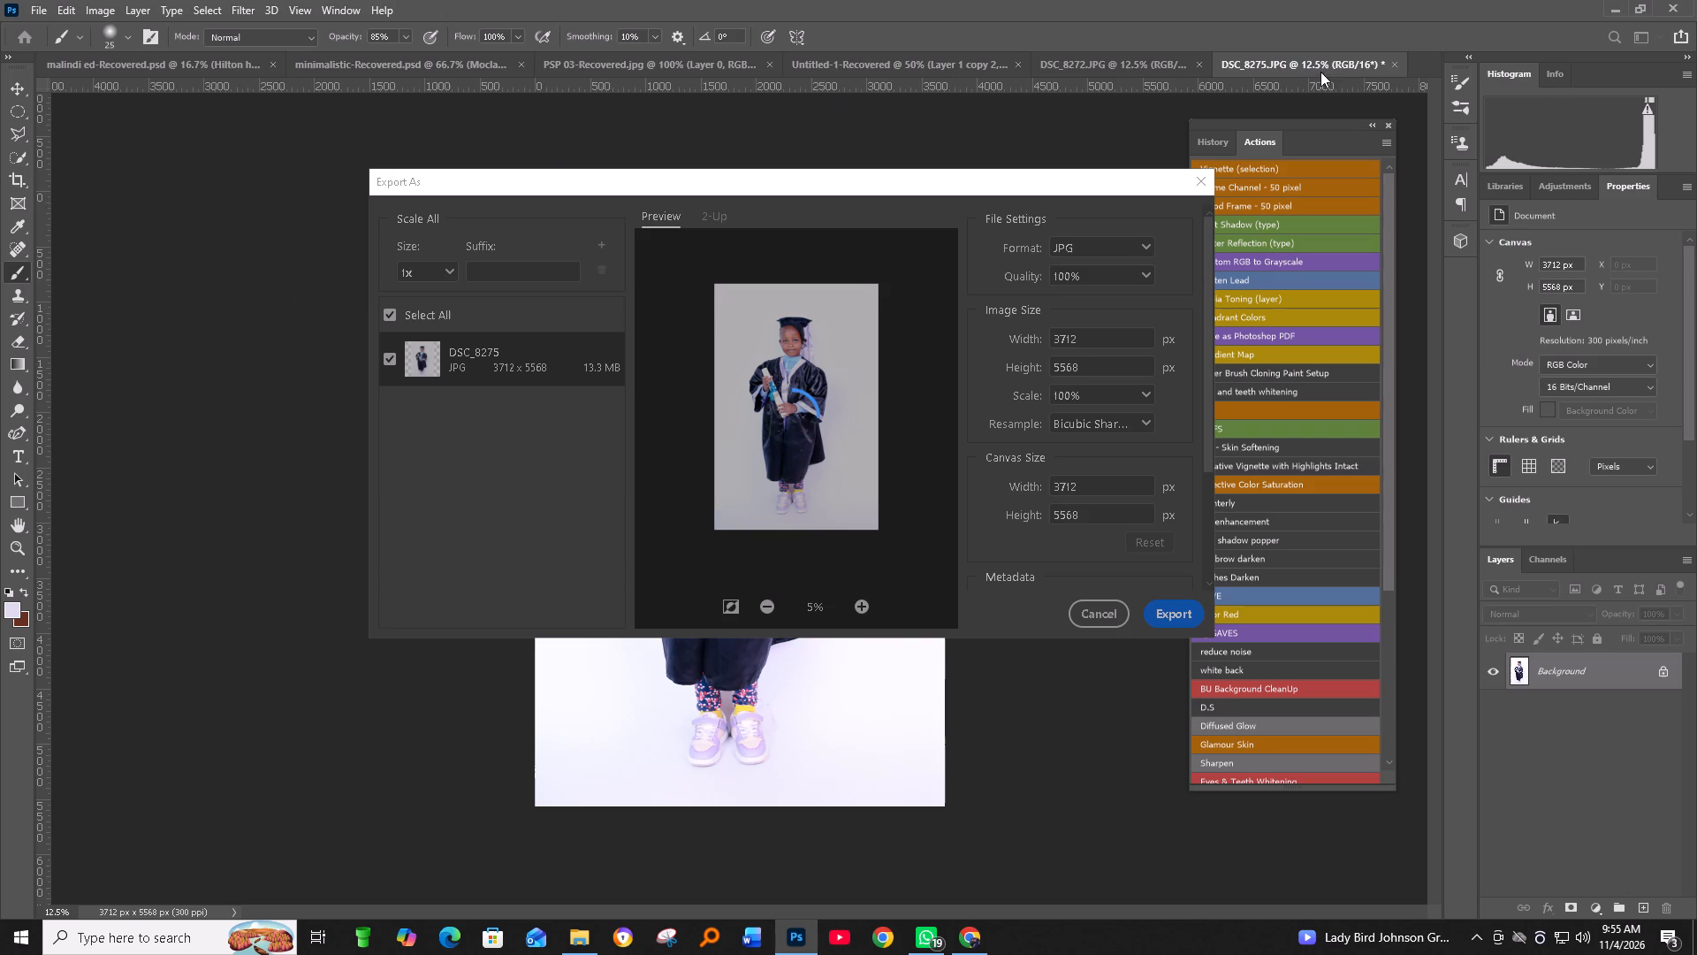
# Close the DSC_8275 document without saving its changes.
pyautogui.click(1393, 63)
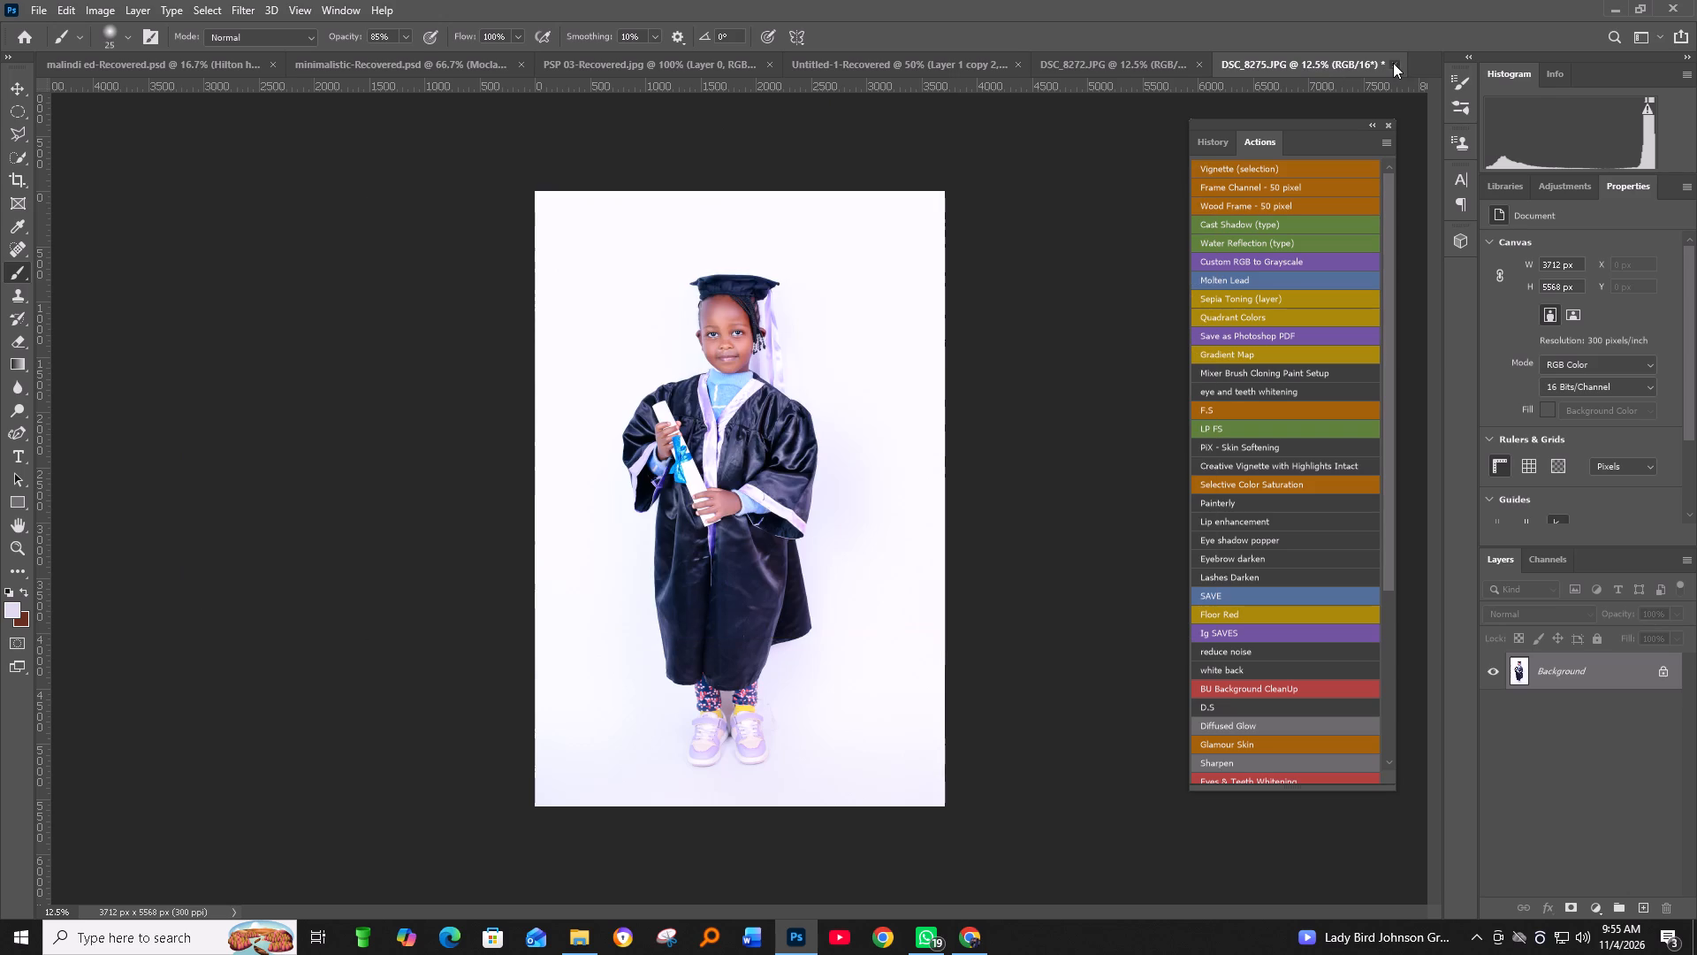
pyautogui.click(837, 351)
# Select the white backdrop on both sides of the child in DSC_8272 with the Quick Selection tool.
pyautogui.click(18, 163)
pyautogui.moveTo(624, 251); pyautogui.dragTo(619, 409)
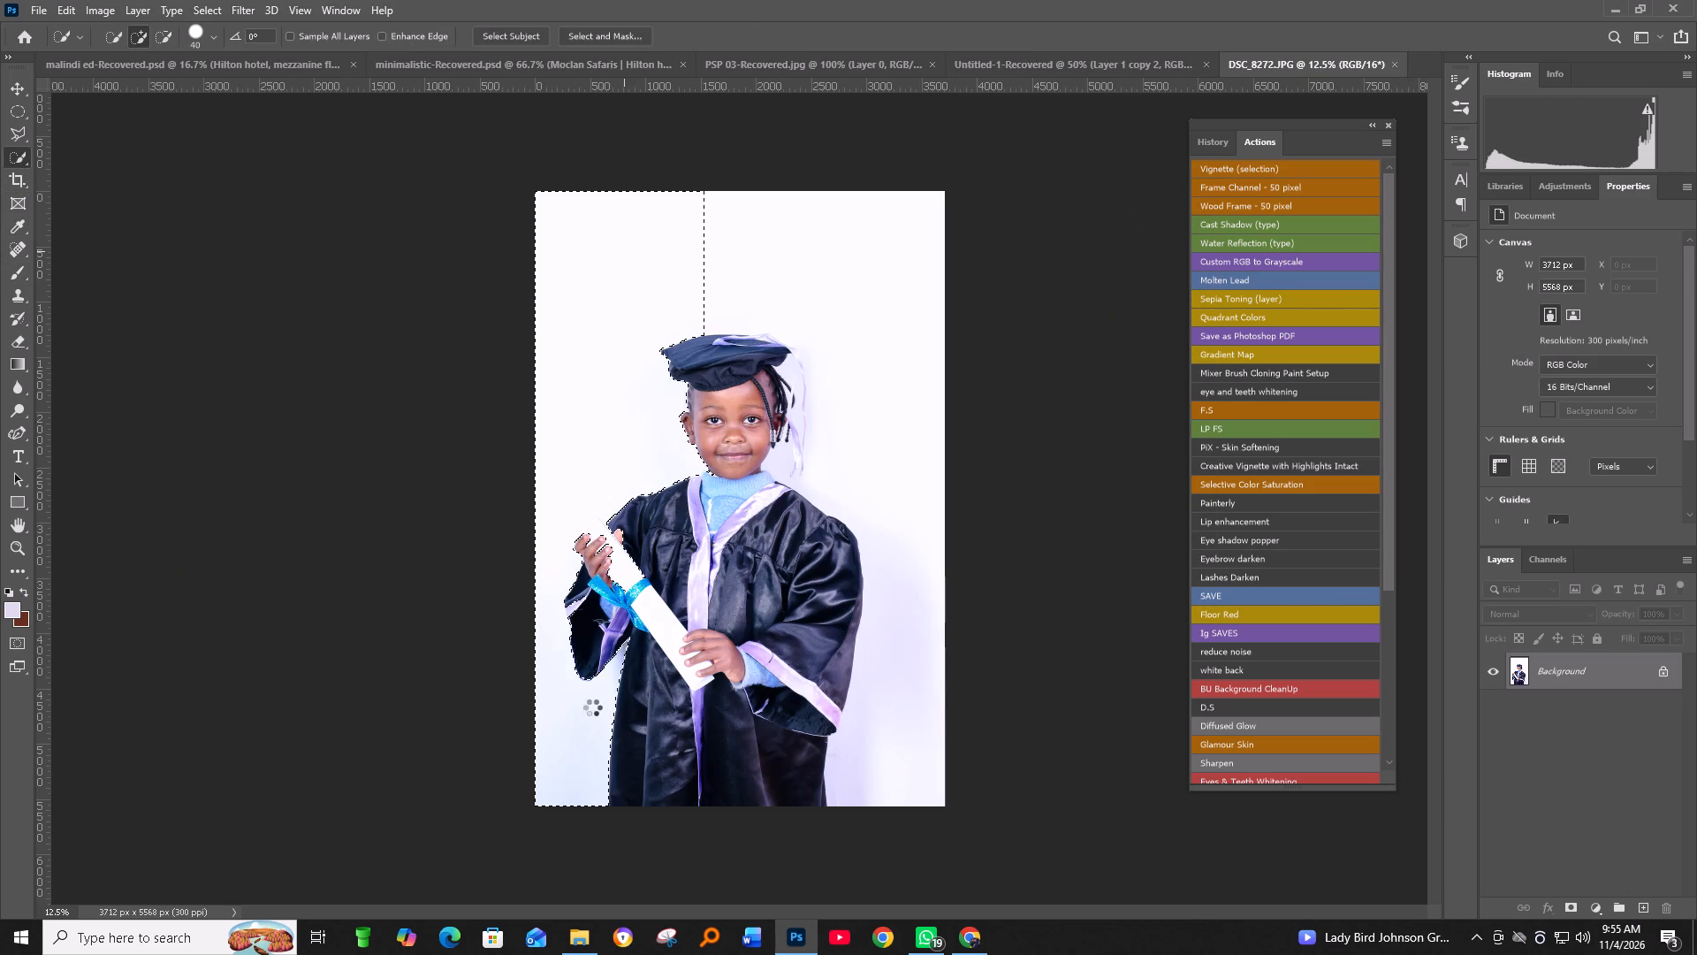
pyautogui.moveTo(894, 344); pyautogui.dragTo(945, 679)
# Subtract the upper end of the rolled certificate from the backdrop selection.
pyautogui.keyDown('alt'); pyautogui.scroll(5, 827, 779); pyautogui.keyUp('alt')
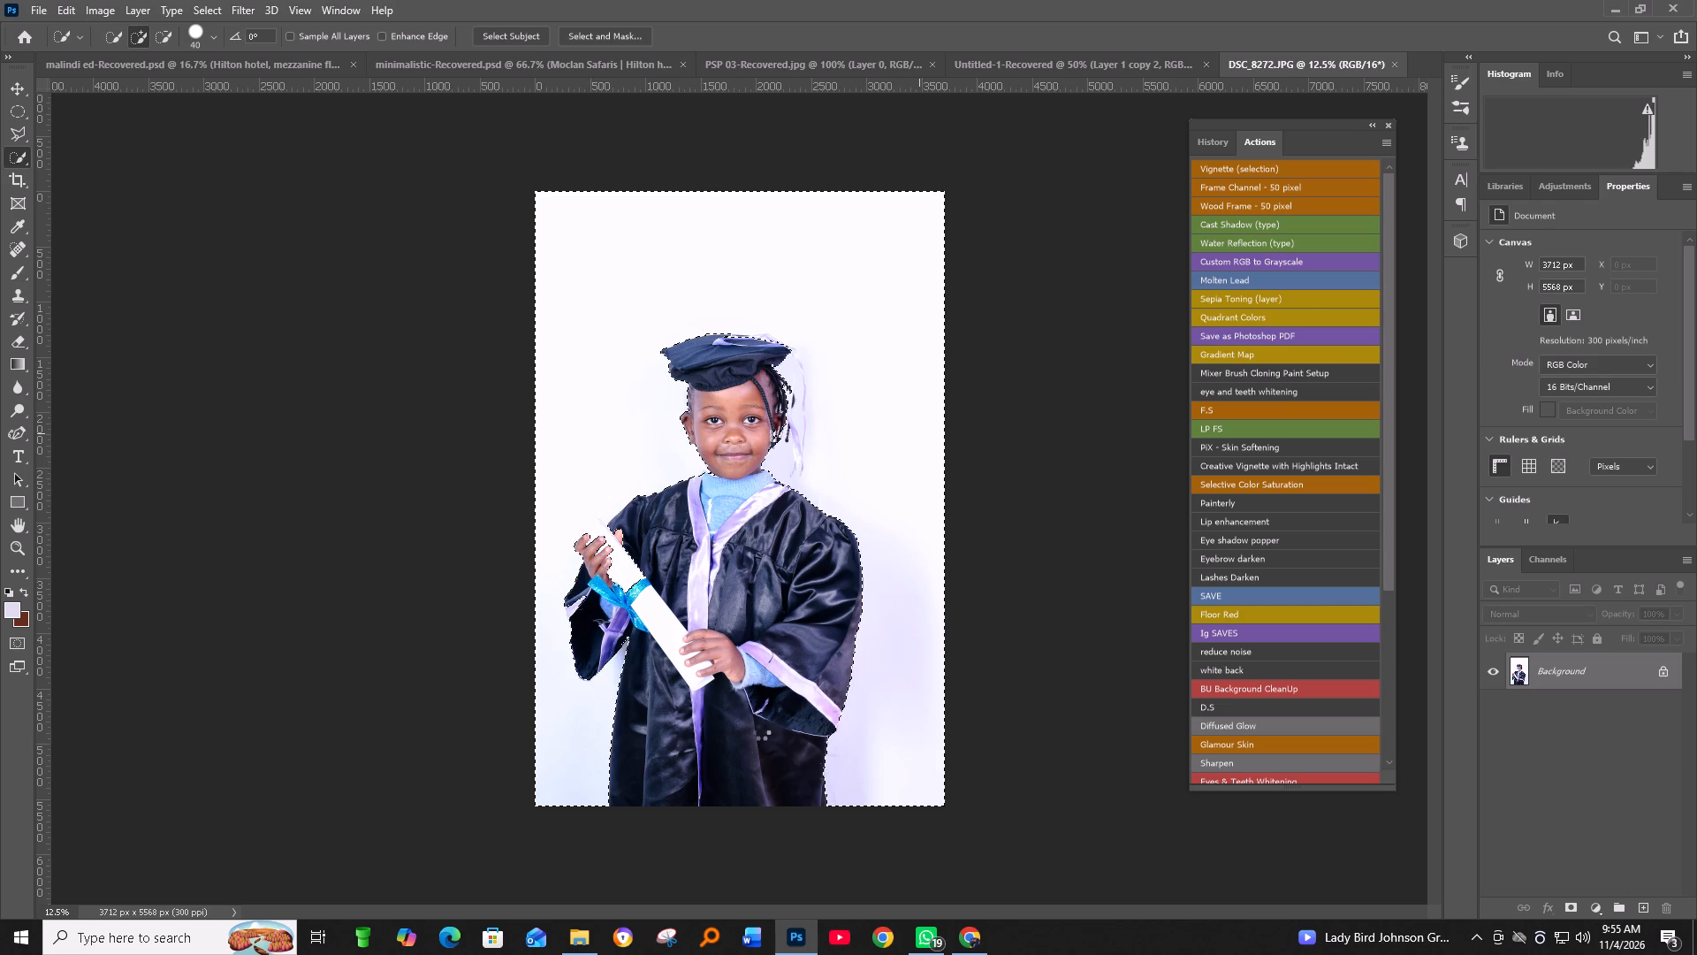
pyautogui.keyDown('alt'); pyautogui.scroll(5, 640, 539); pyautogui.keyUp('alt')
pyautogui.scroll(12, 624, 522)
pyautogui.scroll(-1, 616, 502)
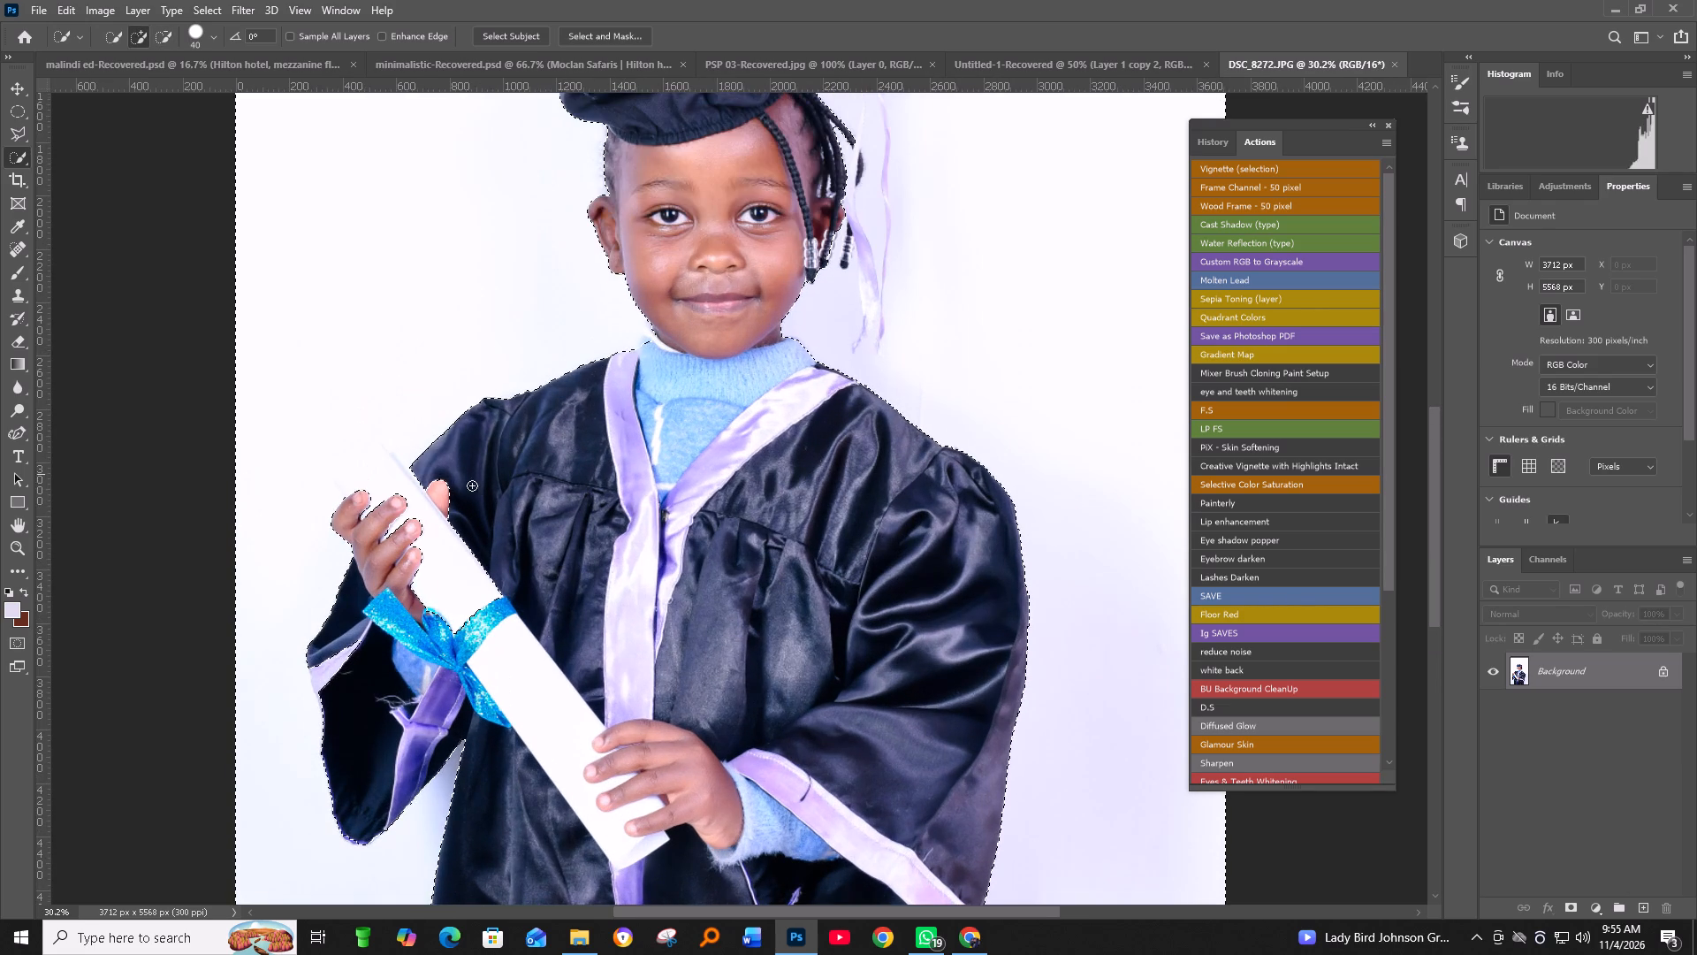
pyautogui.keyDown('alt'); pyautogui.moveTo(346, 498); pyautogui.dragTo(395, 474); pyautogui.keyUp('alt')
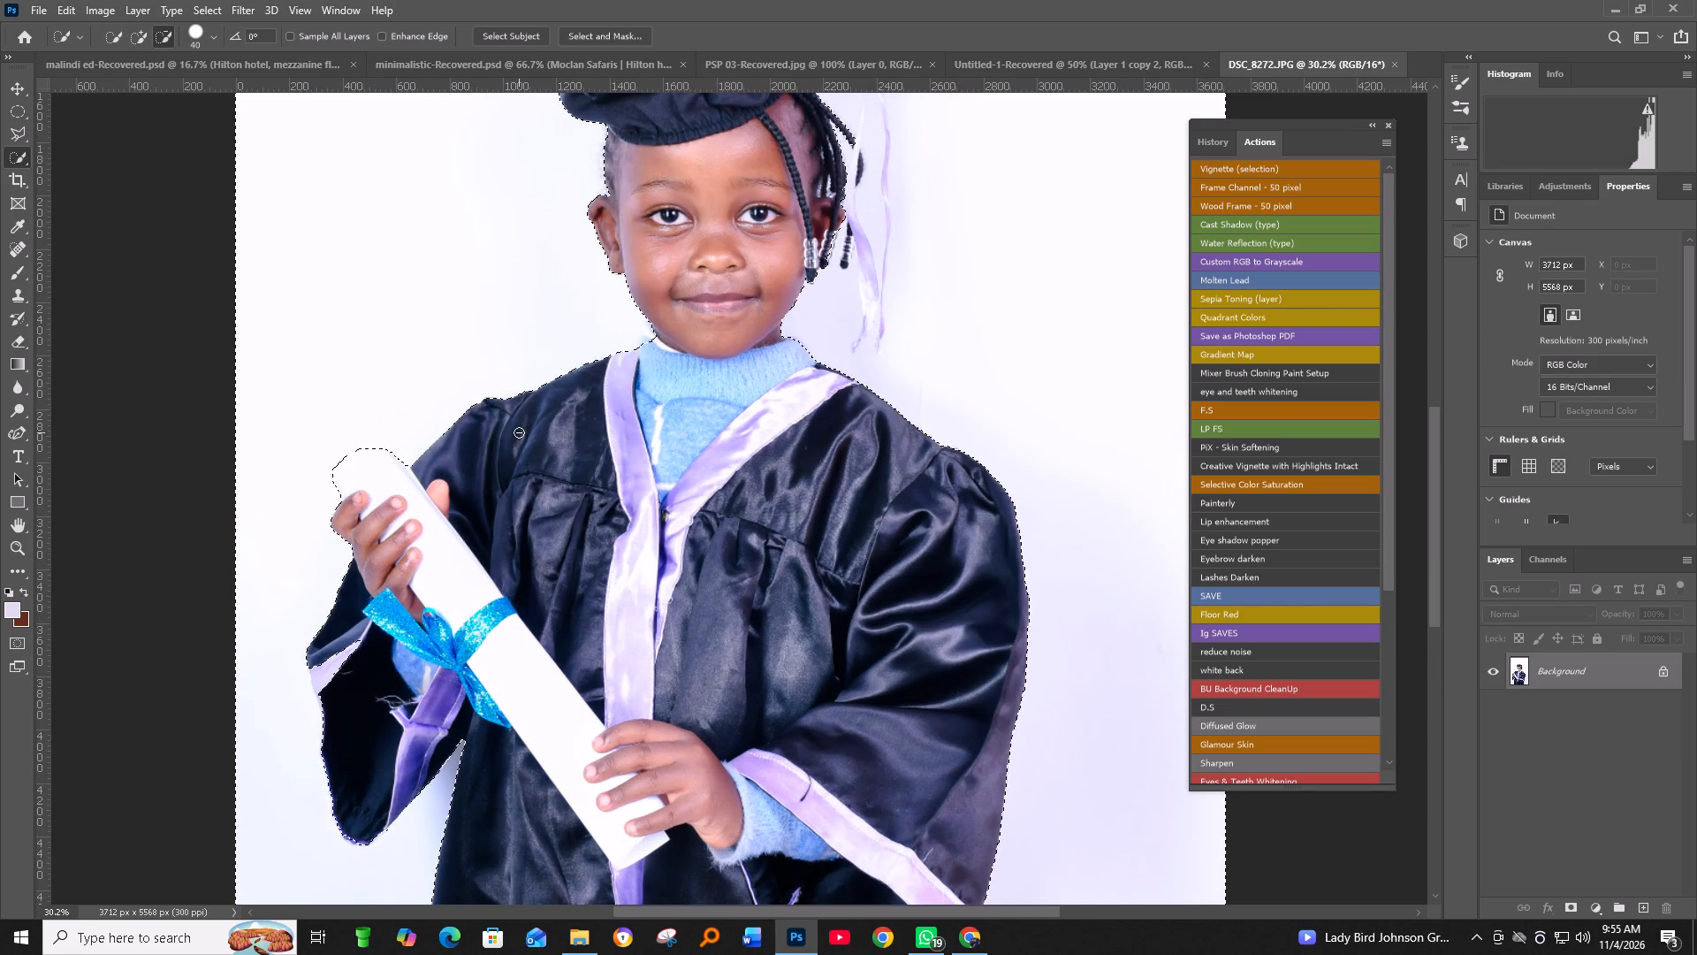
# Subtract the cap's ribbon and hanging tassel from the backdrop selection, keeping the backdrop between tassel and shoulder selected.
pyautogui.scroll(9, 829, 501)
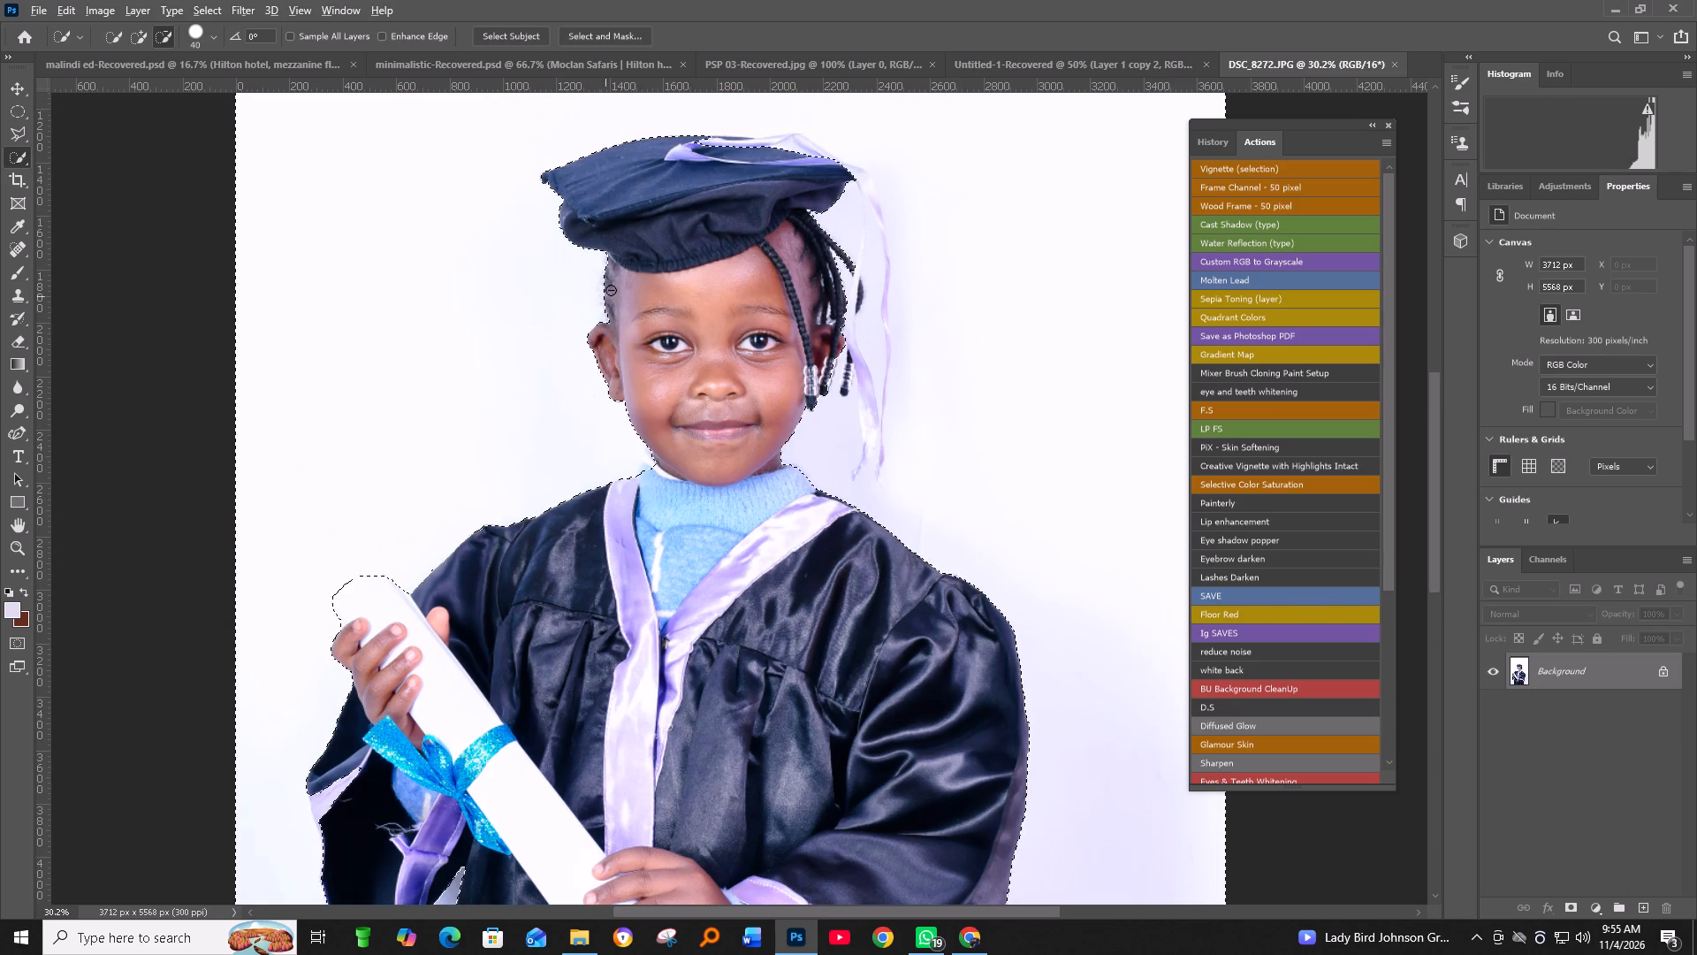
pyautogui.keyDown('alt'); pyautogui.moveTo(710, 141); pyautogui.dragTo(751, 142); pyautogui.keyUp('alt')
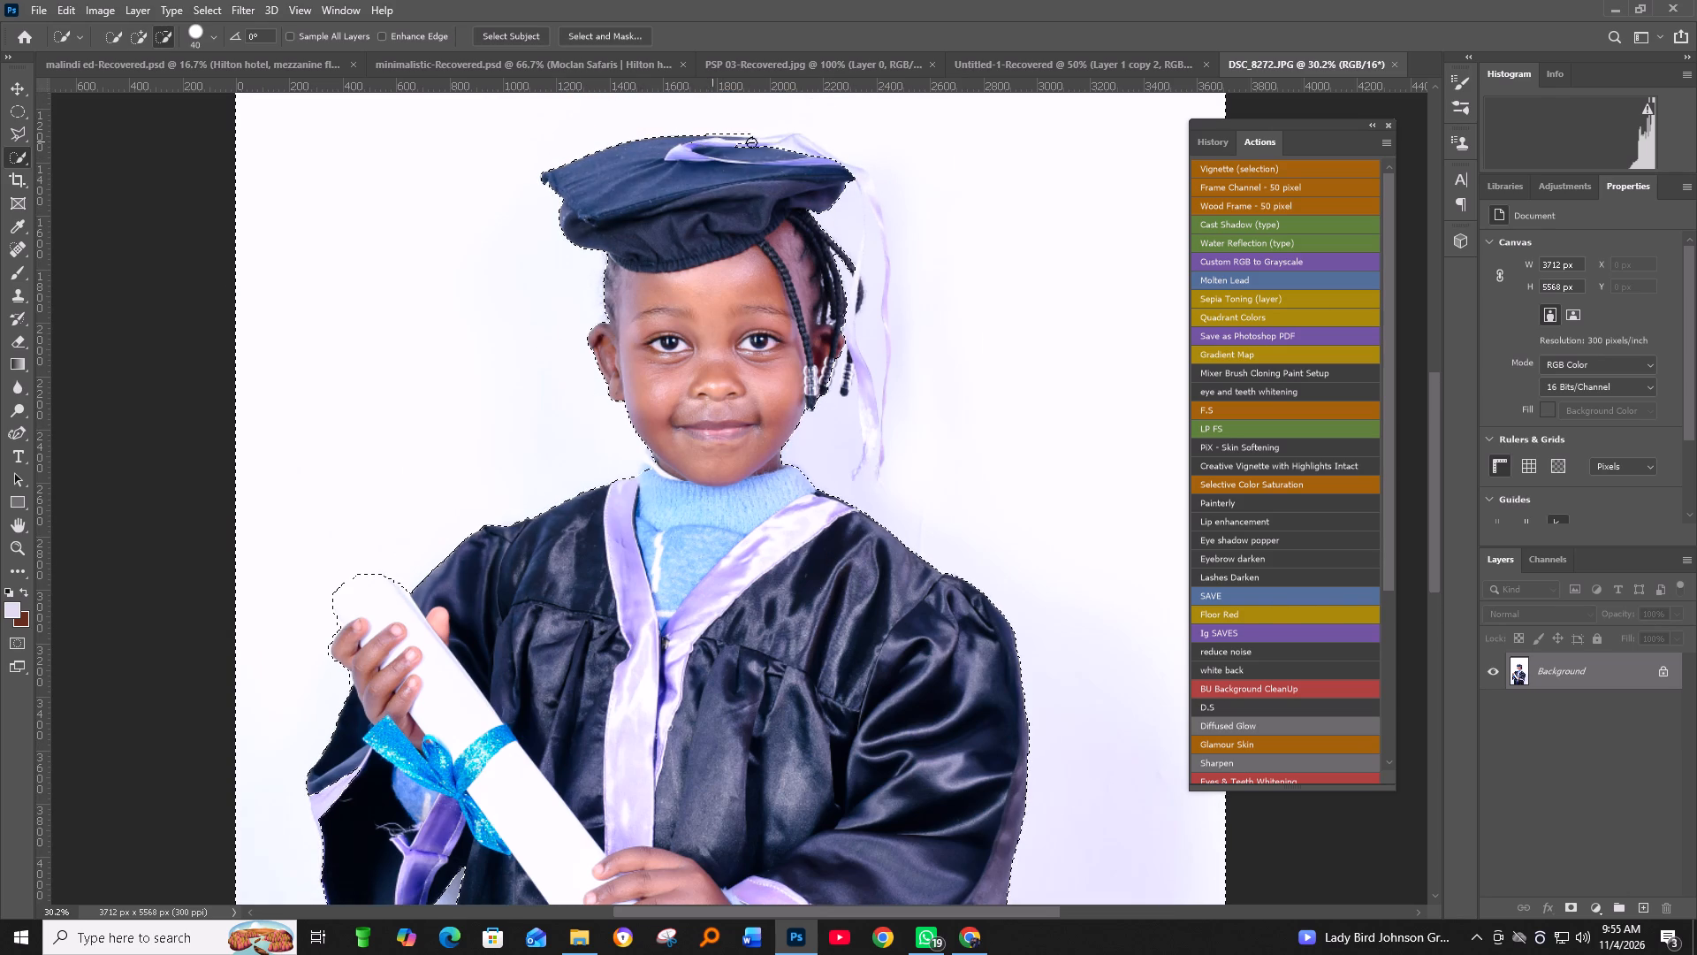
pyautogui.keyDown('alt'); pyautogui.moveTo(751, 142); pyautogui.dragTo(842, 197); pyautogui.keyUp('alt')
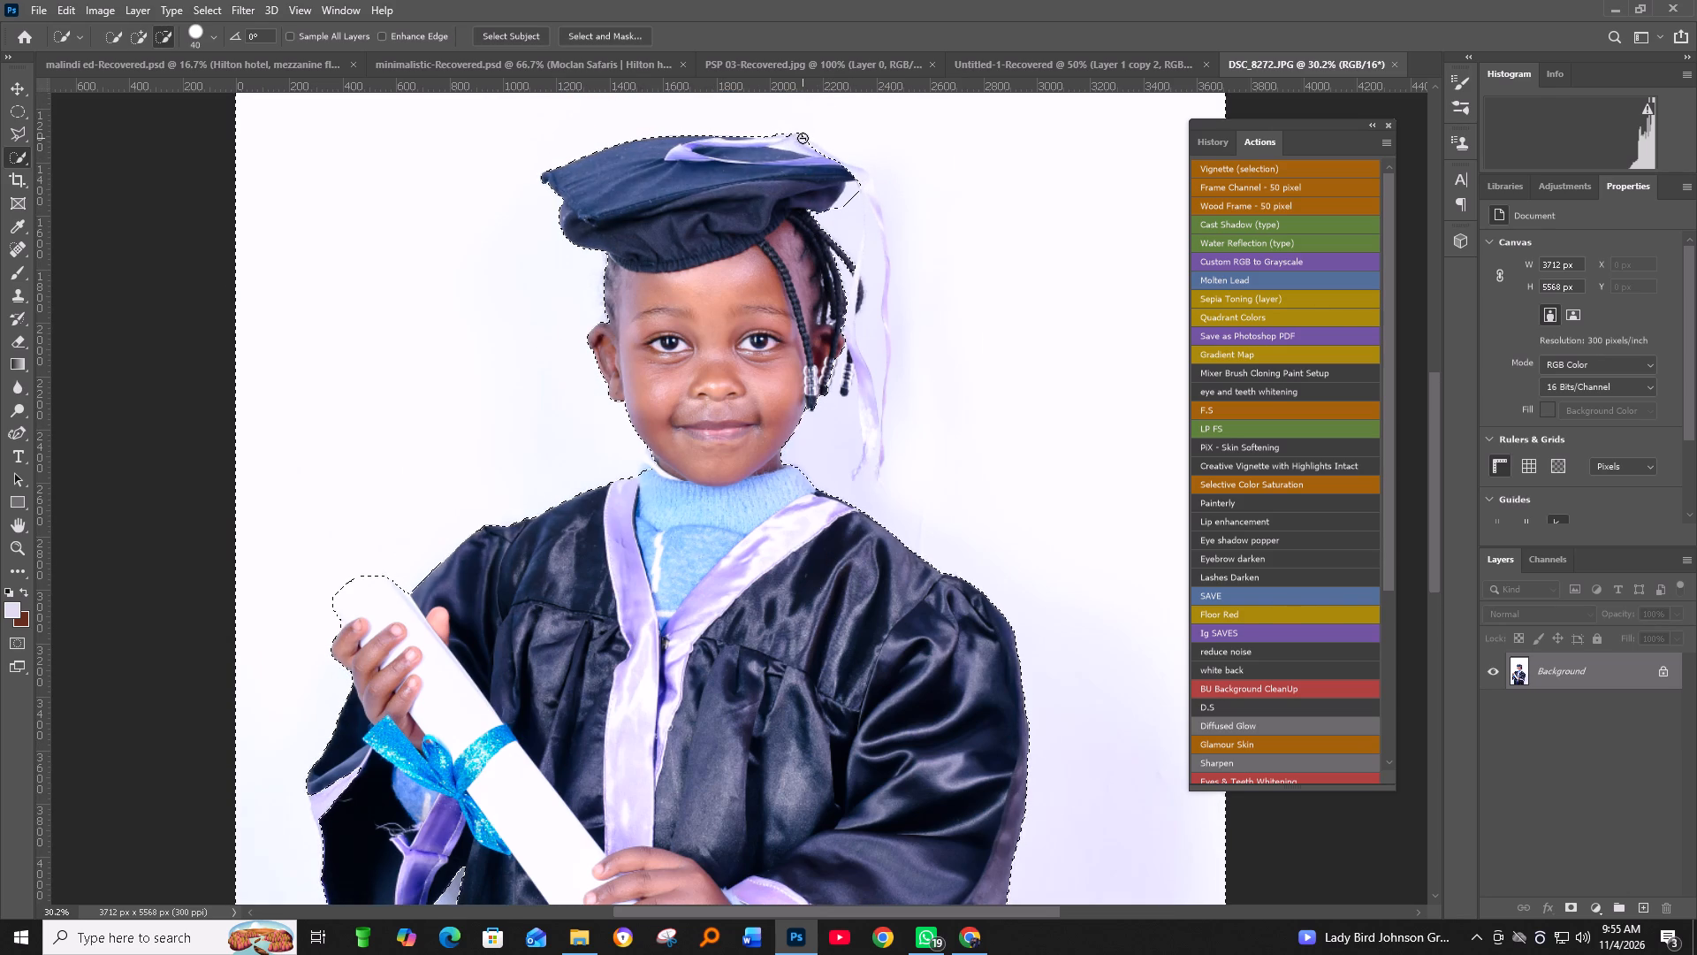
pyautogui.keyDown('alt'); pyautogui.click(789, 139); pyautogui.keyUp('alt')
pyautogui.keyDown('alt'); pyautogui.moveTo(800, 141); pyautogui.dragTo(862, 188); pyautogui.keyUp('alt')
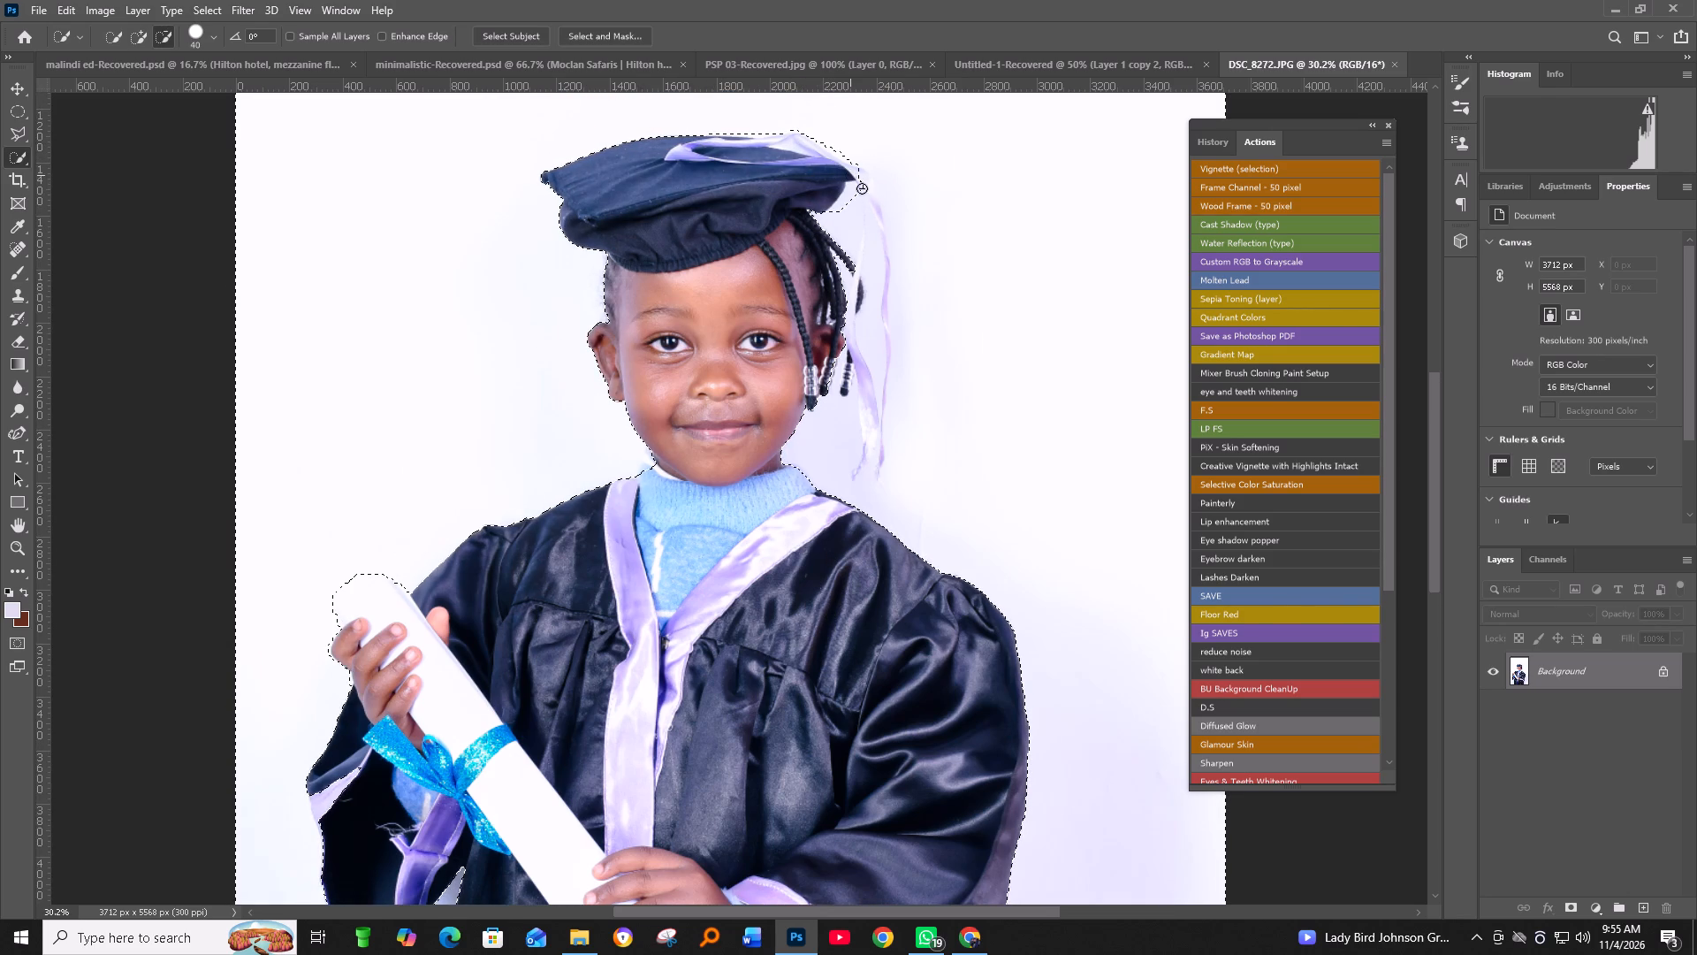
pyautogui.keyDown('alt'); pyautogui.moveTo(862, 188); pyautogui.dragTo(870, 439); pyautogui.keyUp('alt')
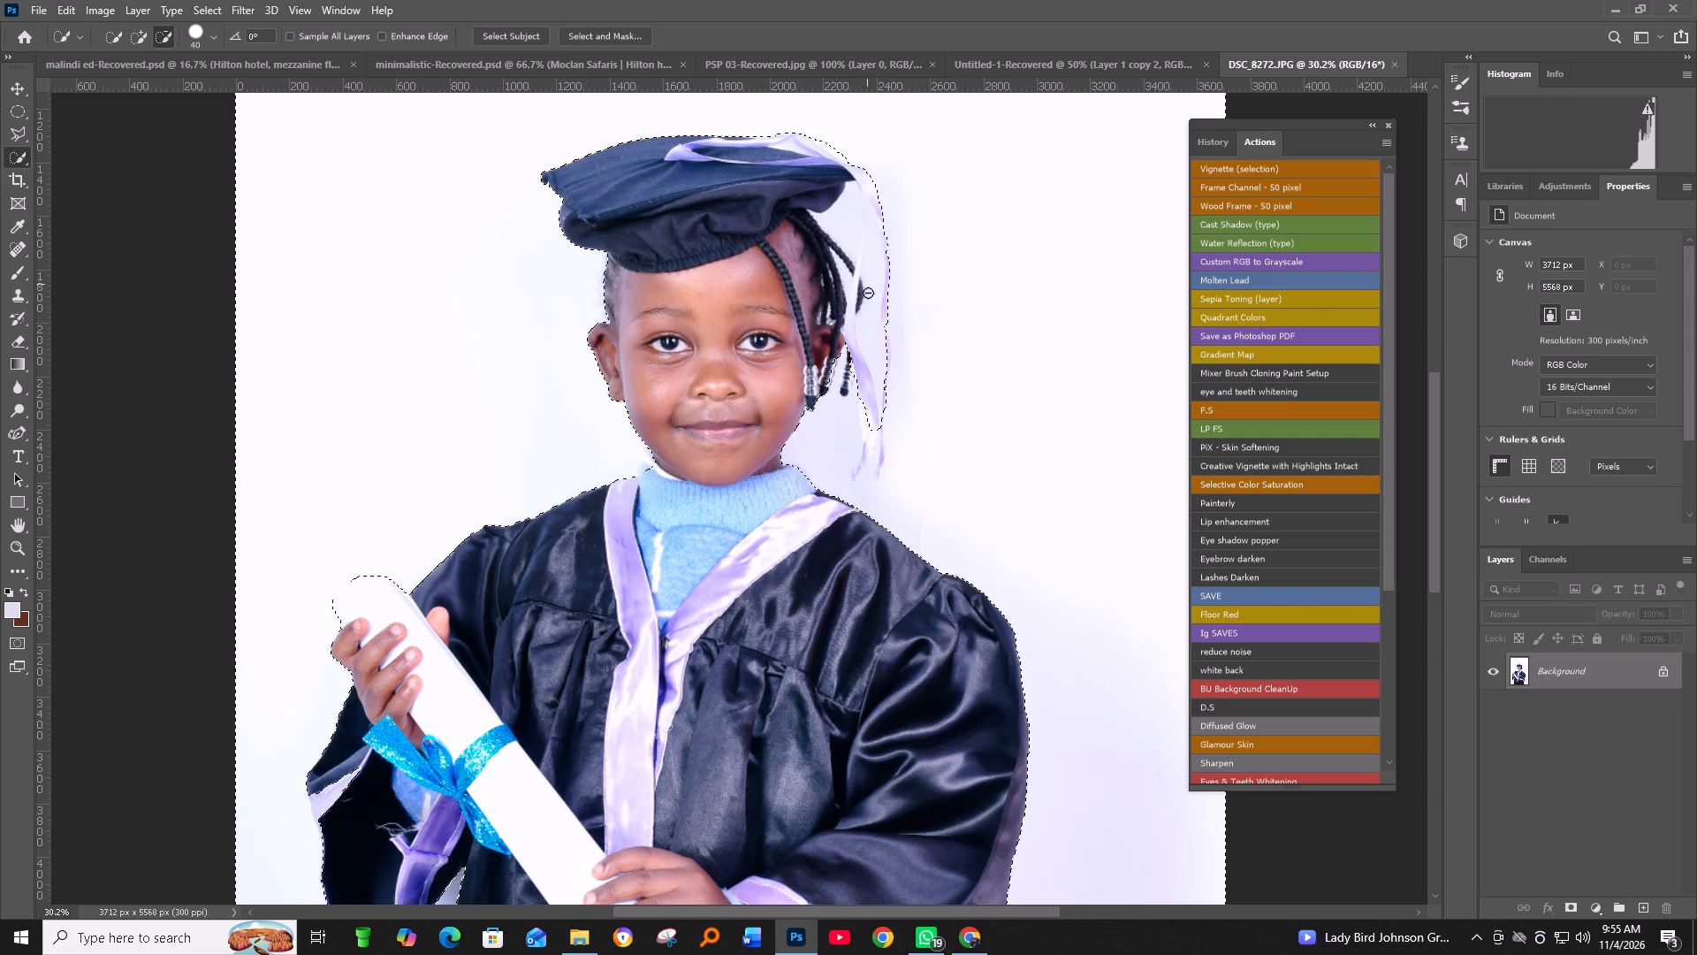
pyautogui.keyDown('alt'); pyautogui.moveTo(875, 424); pyautogui.dragTo(876, 475); pyautogui.keyUp('alt')
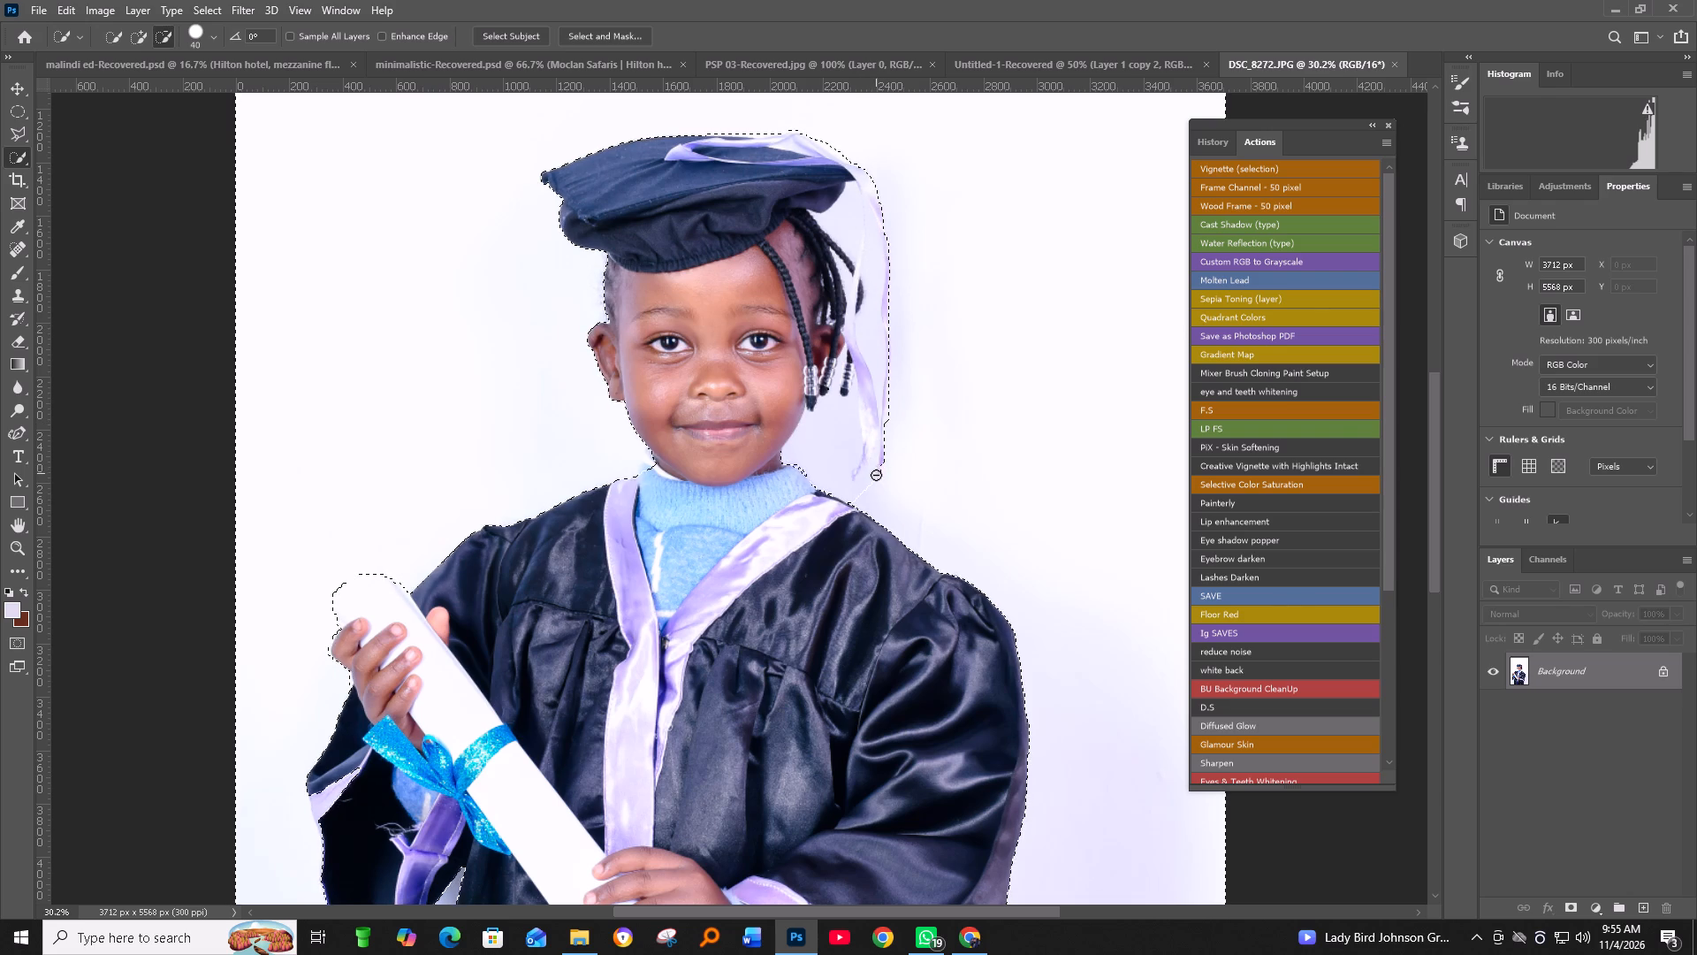
pyautogui.keyDown('alt'); pyautogui.moveTo(876, 475); pyautogui.dragTo(874, 481); pyautogui.keyUp('alt')
pyautogui.moveTo(871, 502); pyautogui.dragTo(835, 470)
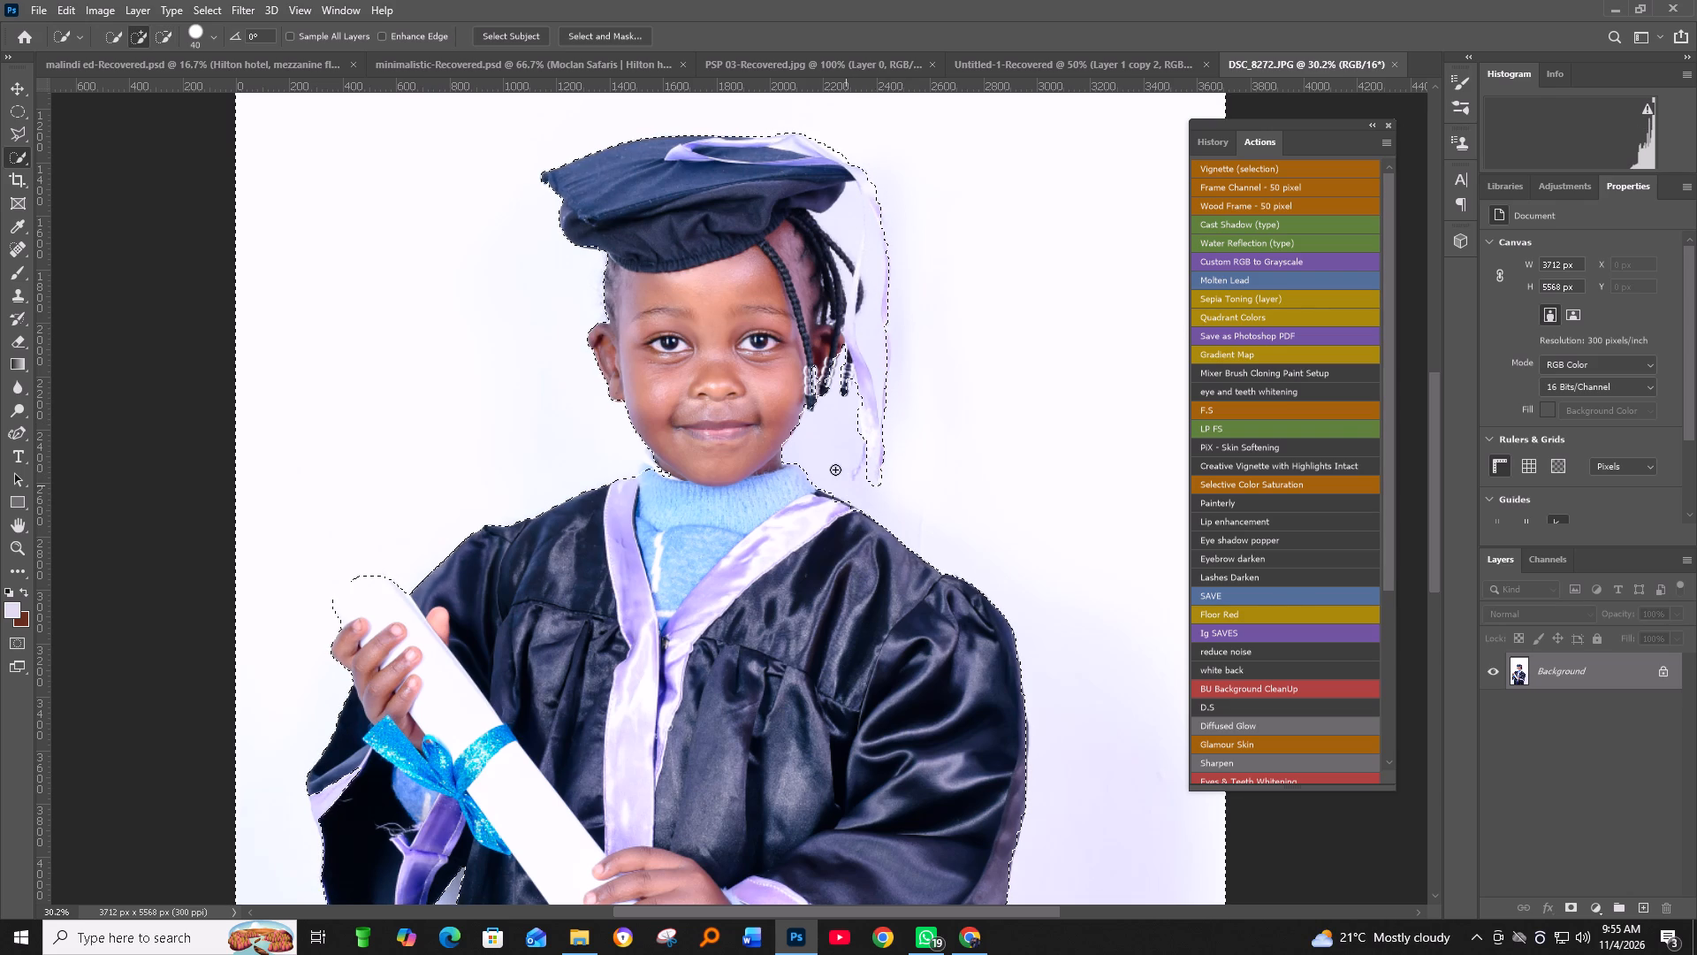
# Refine the backdrop selection around the braid beads and the tassel's lower end, excluding both from the selection.
pyautogui.moveTo(835, 470); pyautogui.dragTo(828, 450)
pyautogui.keyDown('alt'); pyautogui.moveTo(851, 355); pyautogui.dragTo(843, 386); pyautogui.keyUp('alt')
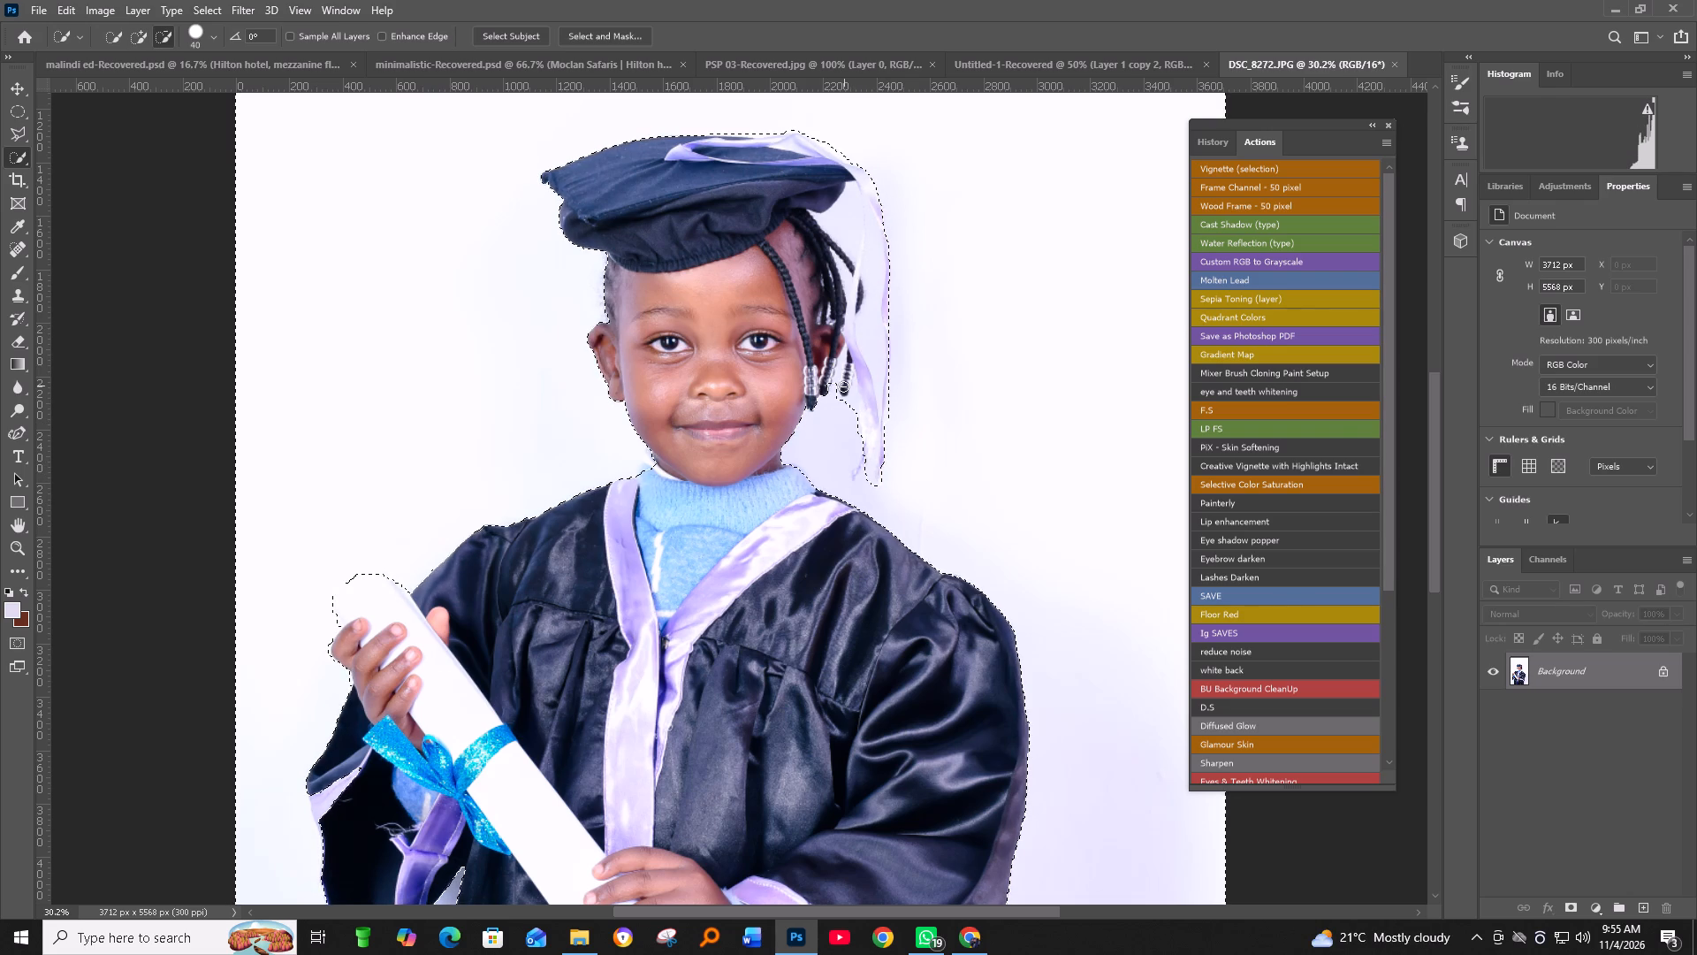
pyautogui.keyDown('alt'); pyautogui.moveTo(843, 386); pyautogui.dragTo(823, 379); pyautogui.keyUp('alt')
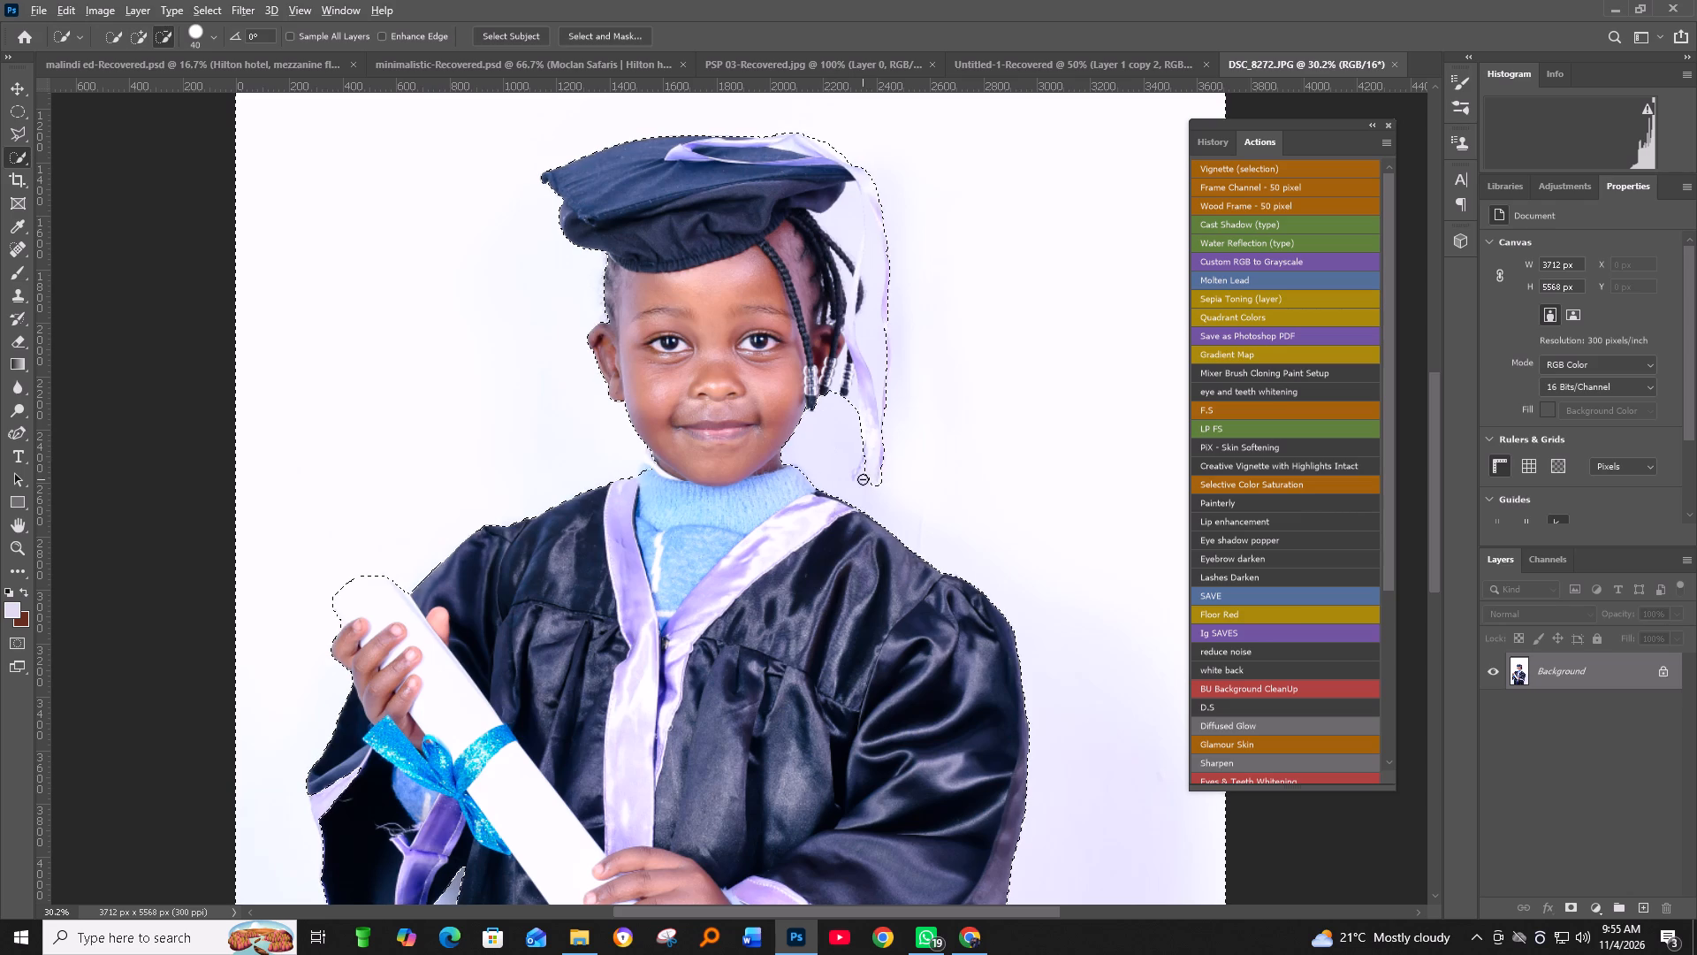
pyautogui.keyDown('alt'); pyautogui.moveTo(870, 455); pyautogui.dragTo(862, 476); pyautogui.keyUp('alt')
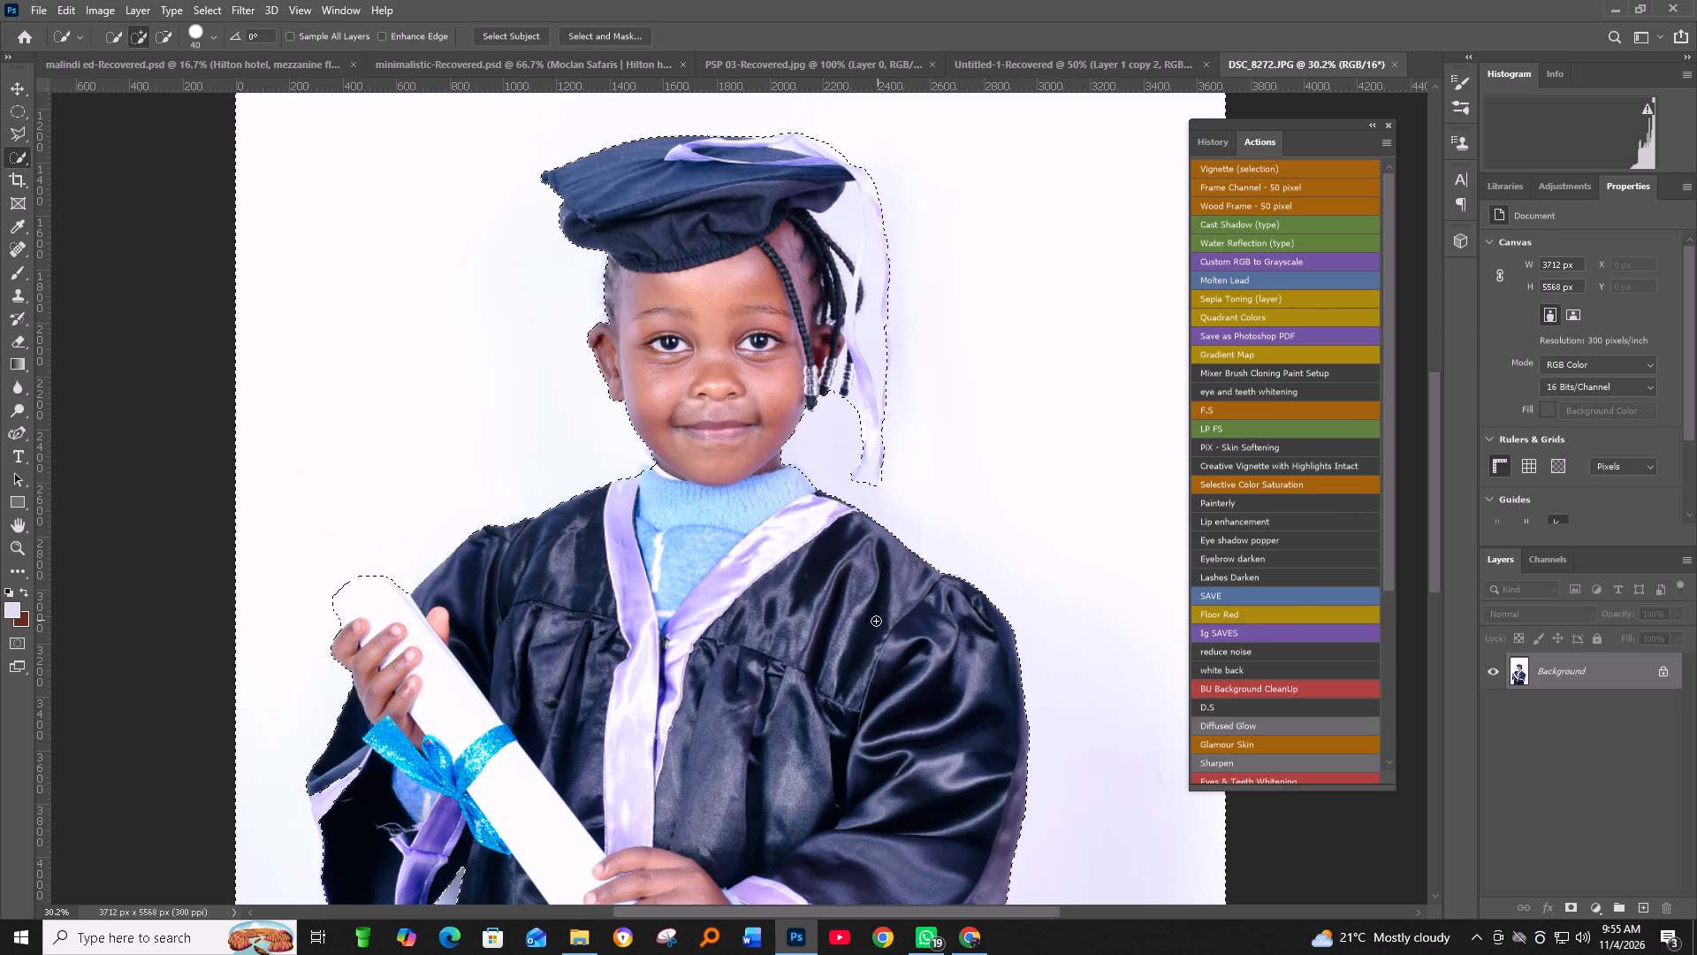
# Invert the selection so that the child is selected instead of the backdrop.
pyautogui.press('space')
pyautogui.press('space')
pyautogui.press('space')
pyautogui.press('space')
pyautogui.press('space')
pyautogui.press('space')
pyautogui.press('space')
pyautogui.press('space')
pyautogui.press('space')
pyautogui.moveTo(872, 621); pyautogui.dragTo(670, 279)
pyautogui.keyDown('alt'); pyautogui.scroll(-6, 666, 302); pyautogui.keyUp('alt')
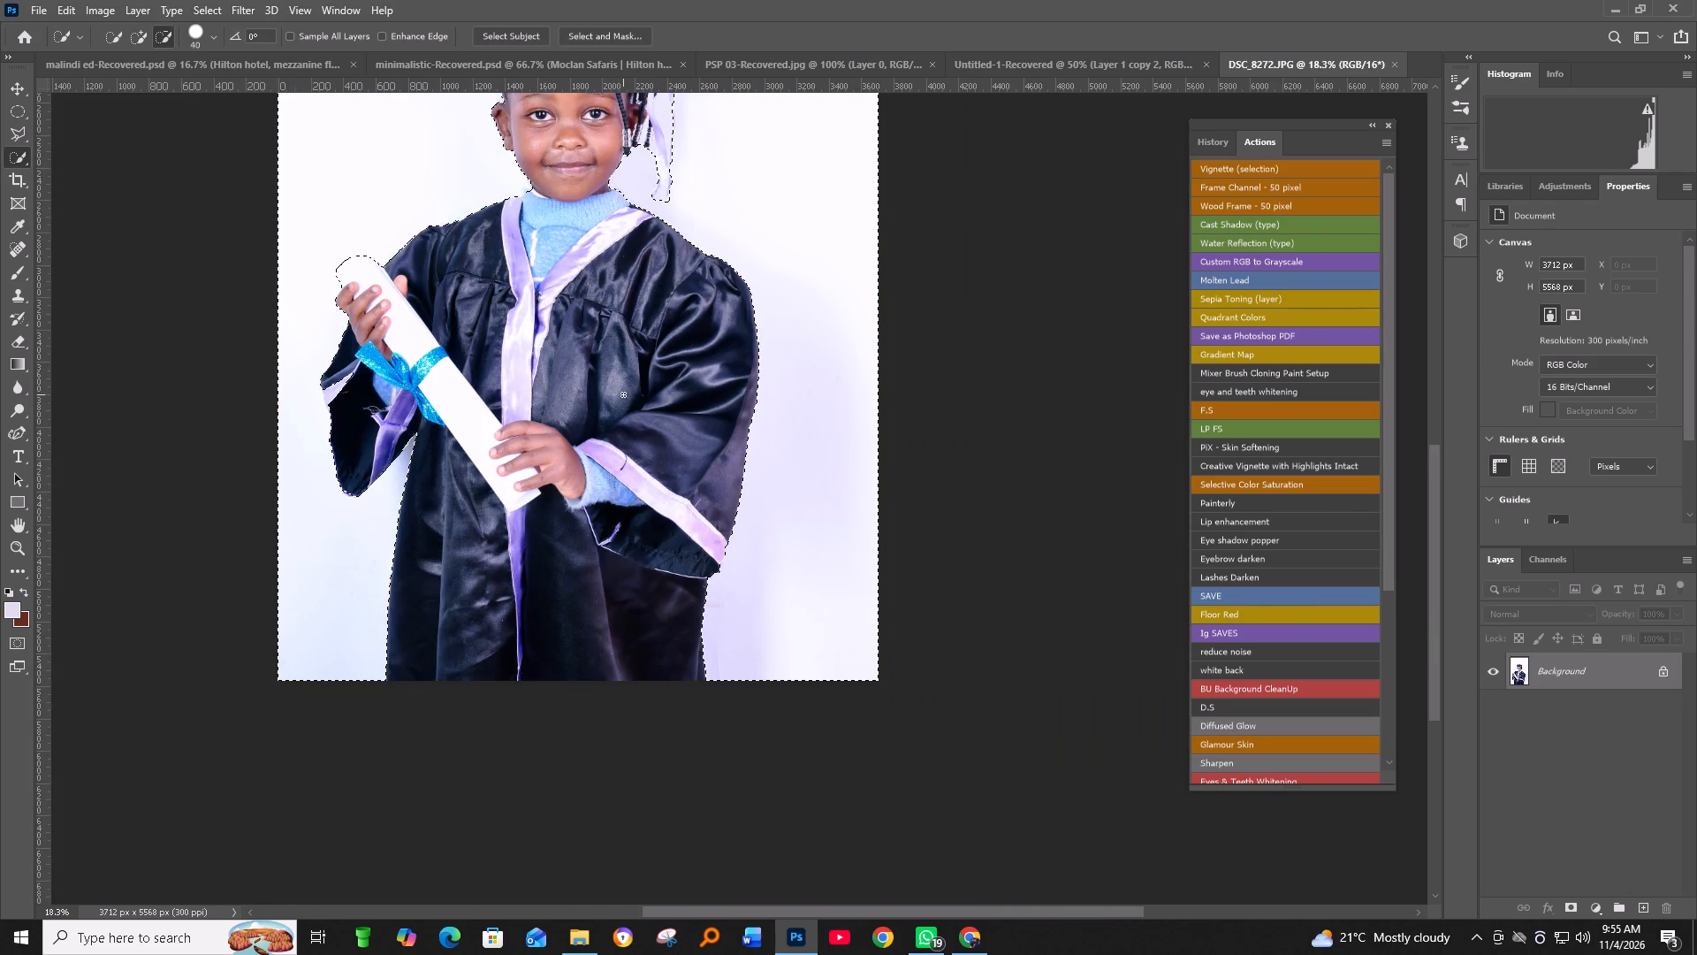
pyautogui.hotkey('ctrl', 'shift', 'i')
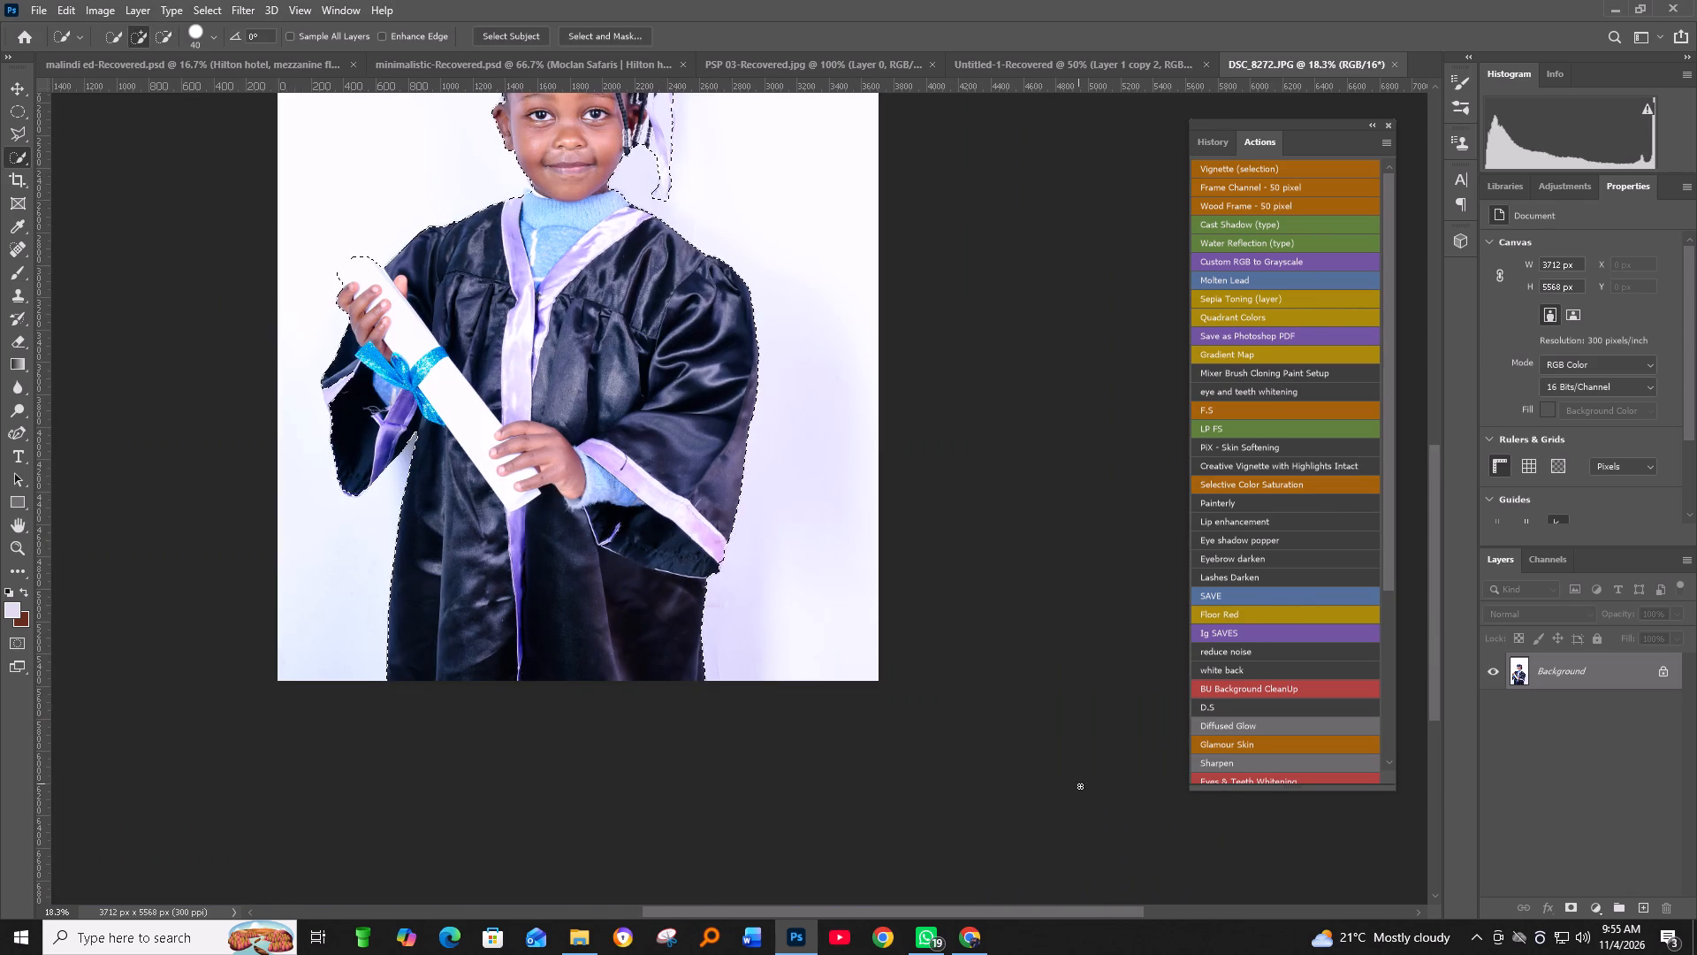
# Run the BU Background CleanUp action on the selection and merge the resulting layers into the Background.
pyautogui.click(1244, 690)
pyautogui.press('Return')
pyautogui.press('Return')
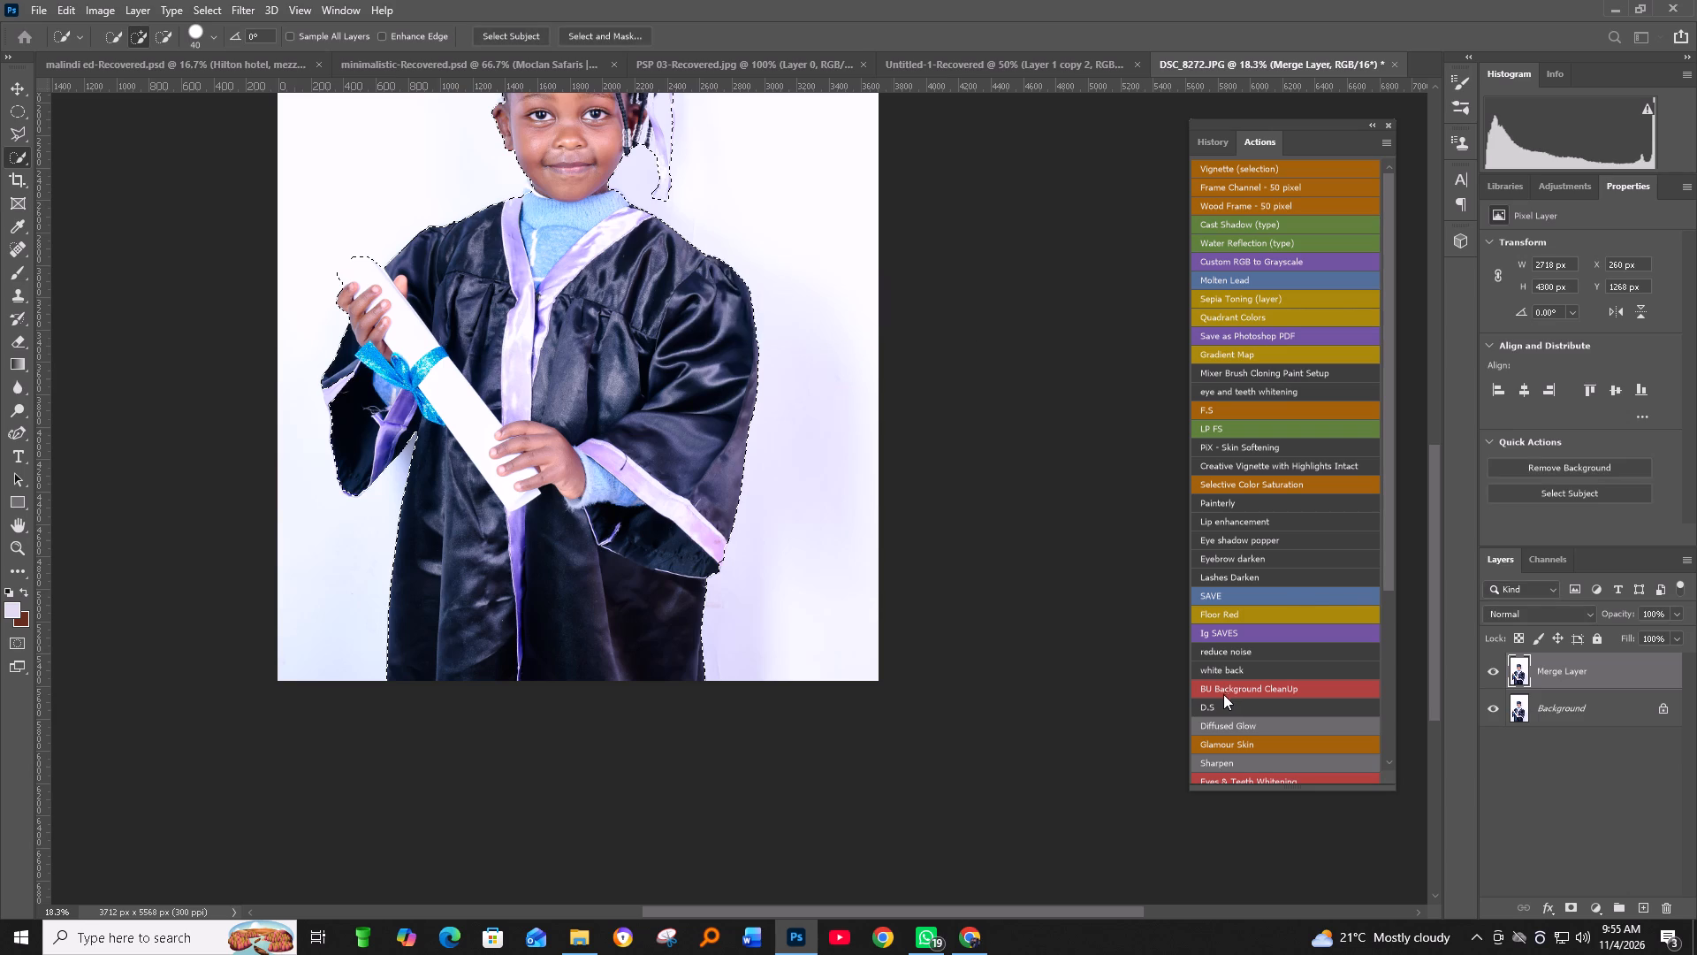
pyautogui.press('Return')
pyautogui.press('Return')
pyautogui.hotkey('ctrl', 'shift', 'e')
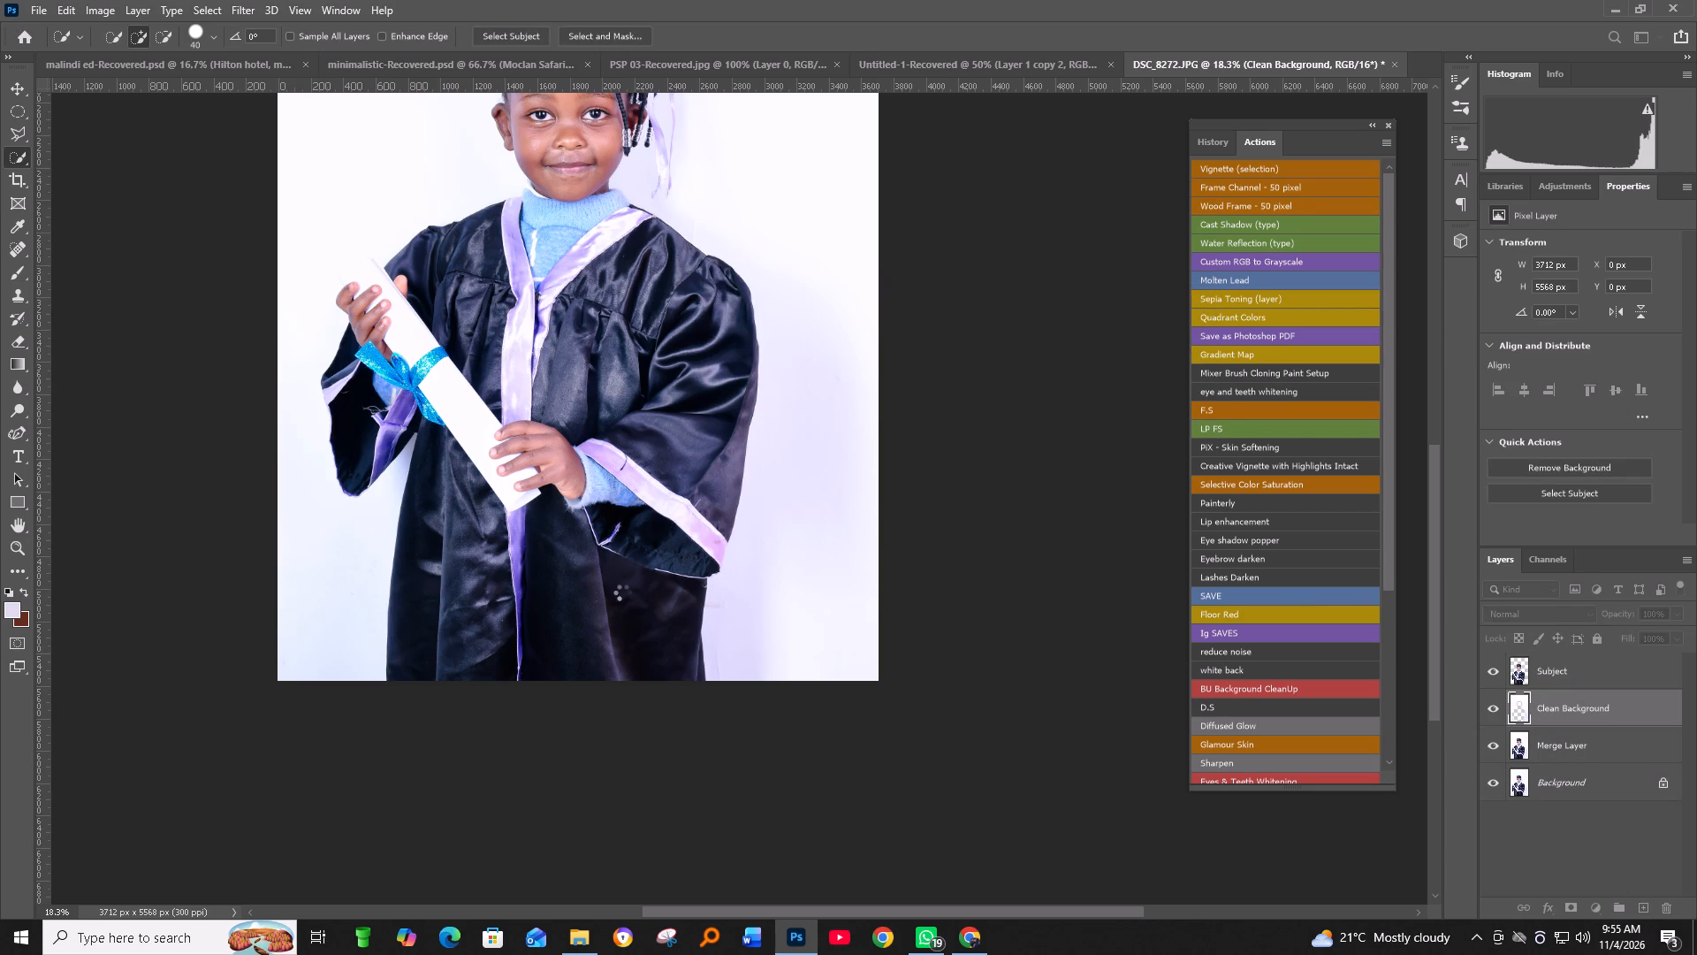
# Smooth the skin of the hand at the certificate's lower end with the Mixer Brush at size 150.
pyautogui.press('space')
pyautogui.press('space')
pyautogui.press('space')
pyautogui.press('space')
pyautogui.press('space')
pyautogui.press('space')
pyautogui.press('space')
pyautogui.press('space')
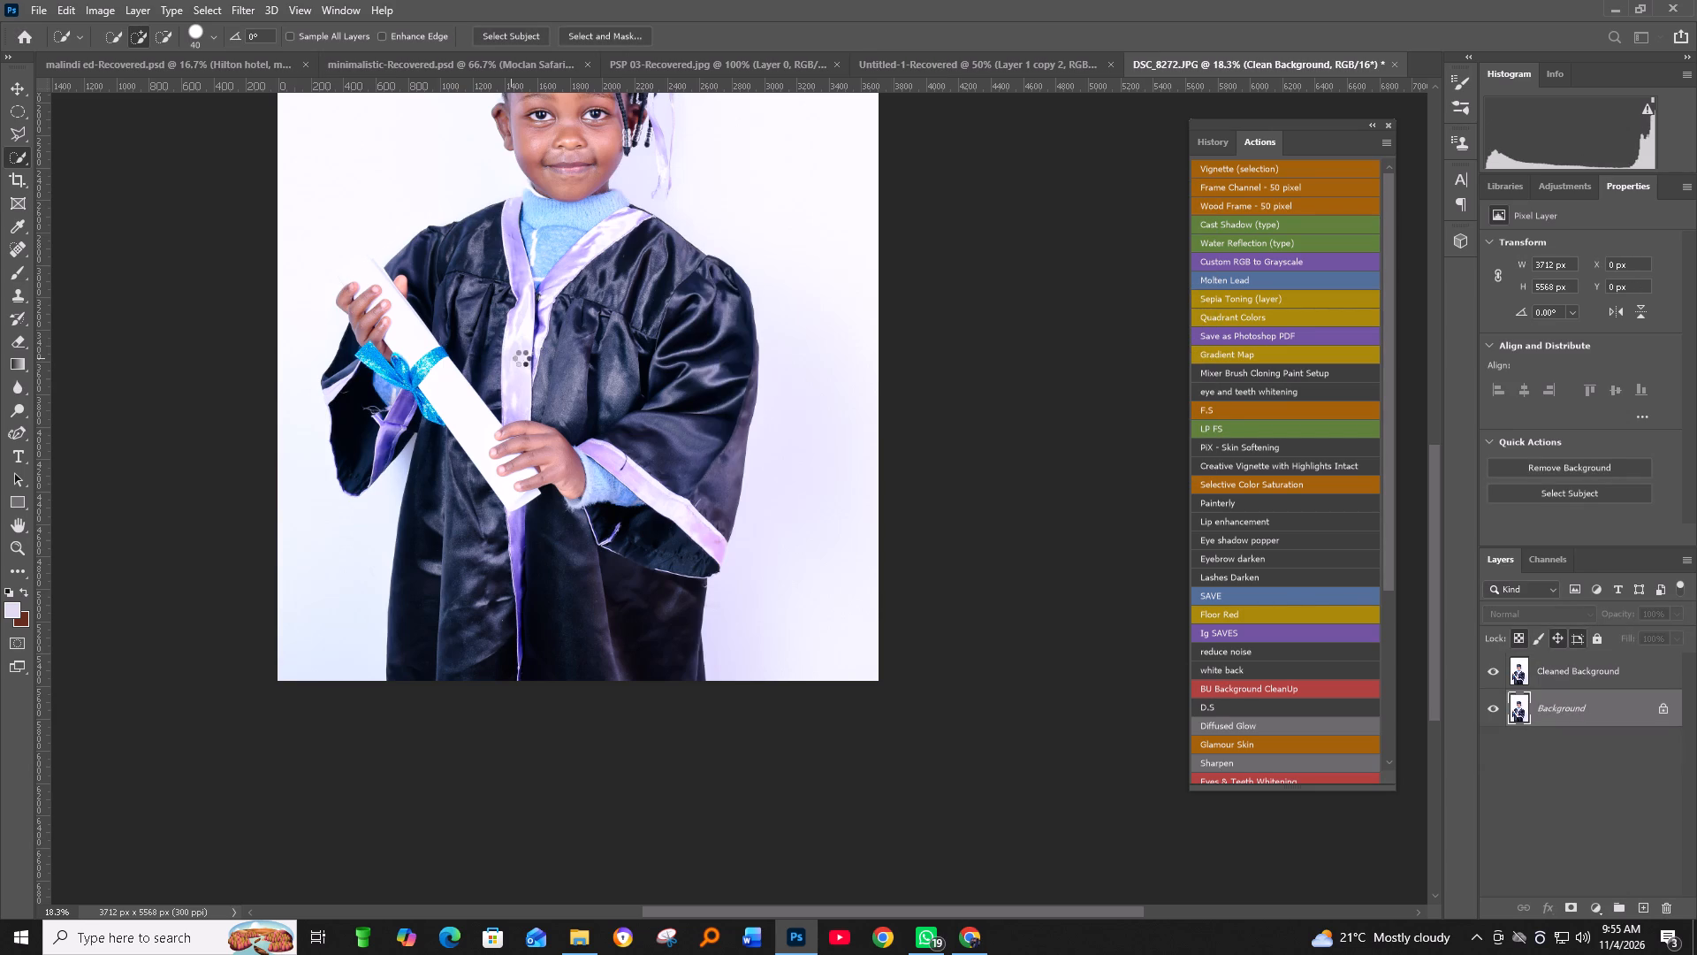
pyautogui.press('space')
pyautogui.press('space')
pyautogui.press('space')
pyautogui.press('space')
pyautogui.press('space')
pyautogui.press('space')
pyautogui.press('space')
pyautogui.press('space')
pyautogui.press('space')
pyautogui.press('space')
pyautogui.press('space')
pyautogui.press('space')
pyautogui.press('space')
pyautogui.press('space')
pyautogui.press('space')
pyautogui.press('space')
pyautogui.press('space')
pyautogui.press('space')
pyautogui.press('space')
pyautogui.press('space')
pyautogui.moveTo(524, 310); pyautogui.dragTo(626, 527)
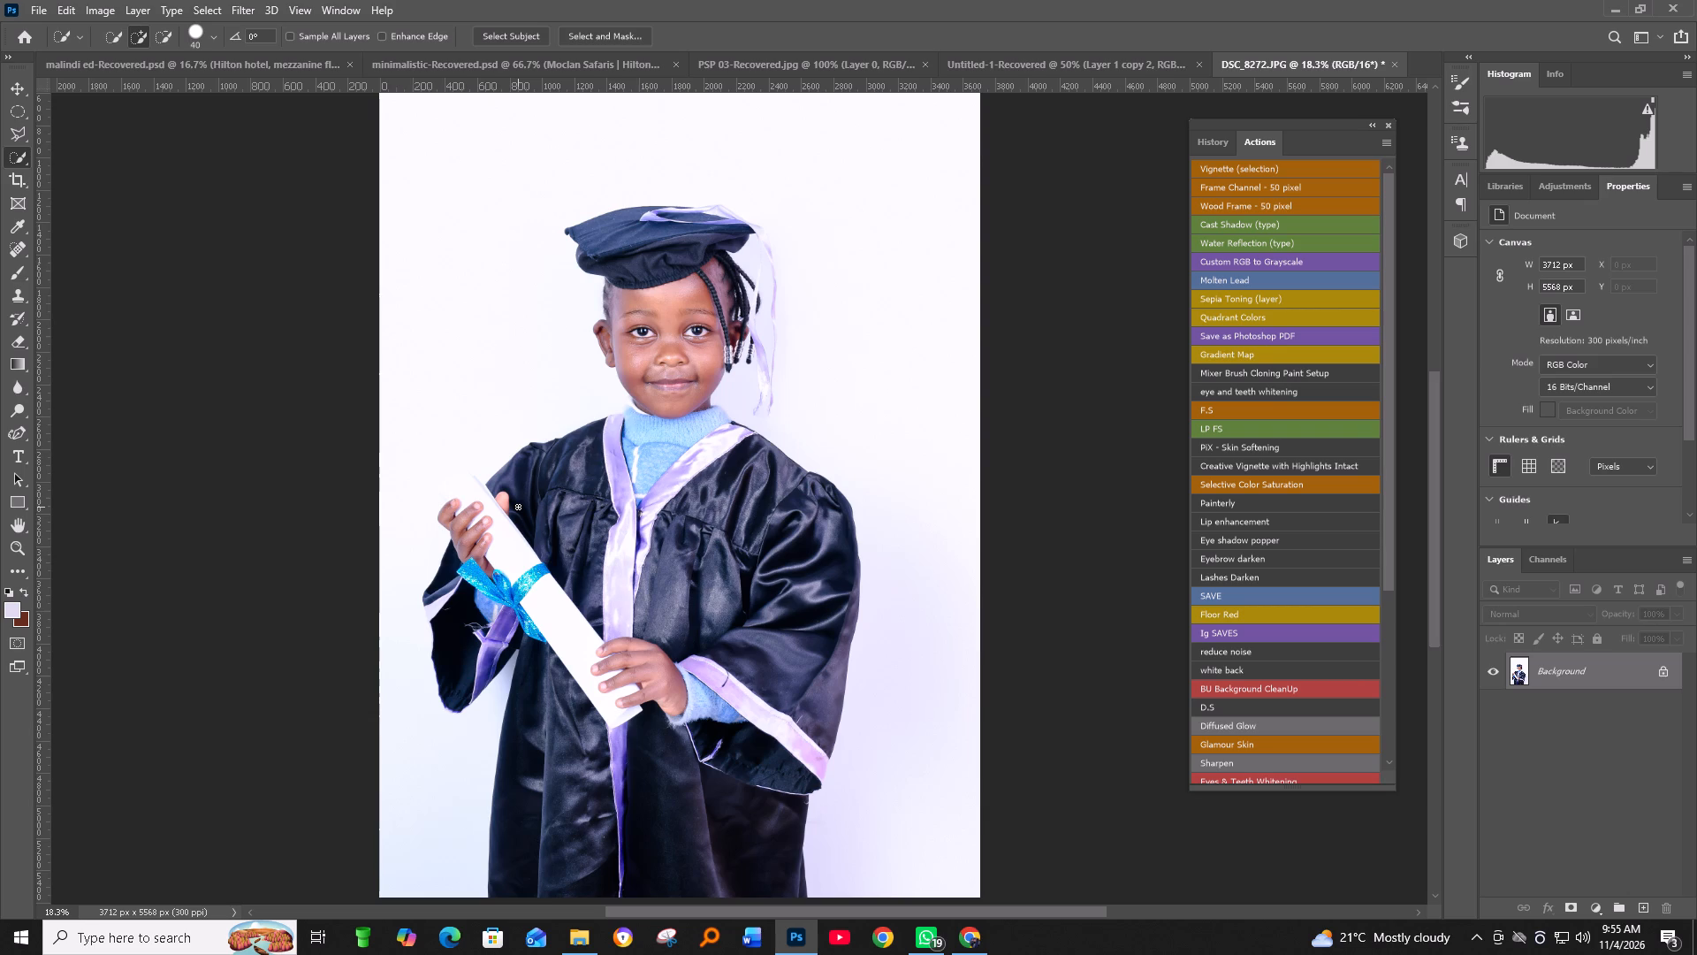
pyautogui.rightClick(12, 263)
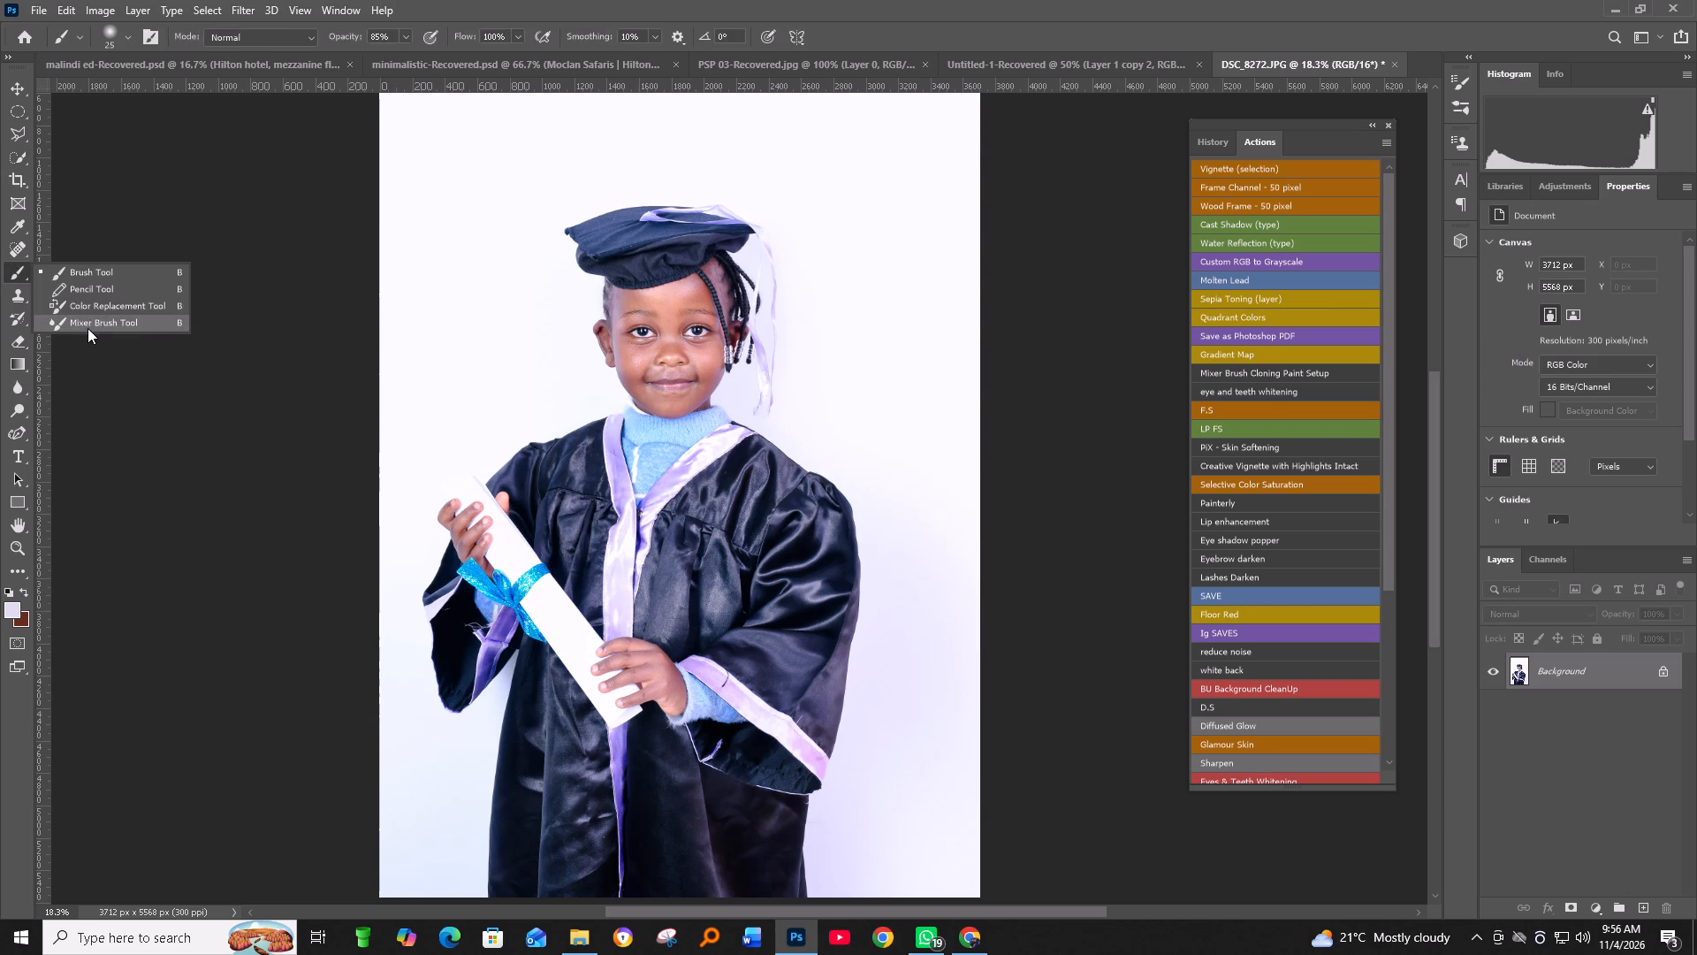
pyautogui.click(88, 328)
pyautogui.keyDown('alt'); pyautogui.scroll(4, 730, 635); pyautogui.keyUp('alt')
pyautogui.press(']')
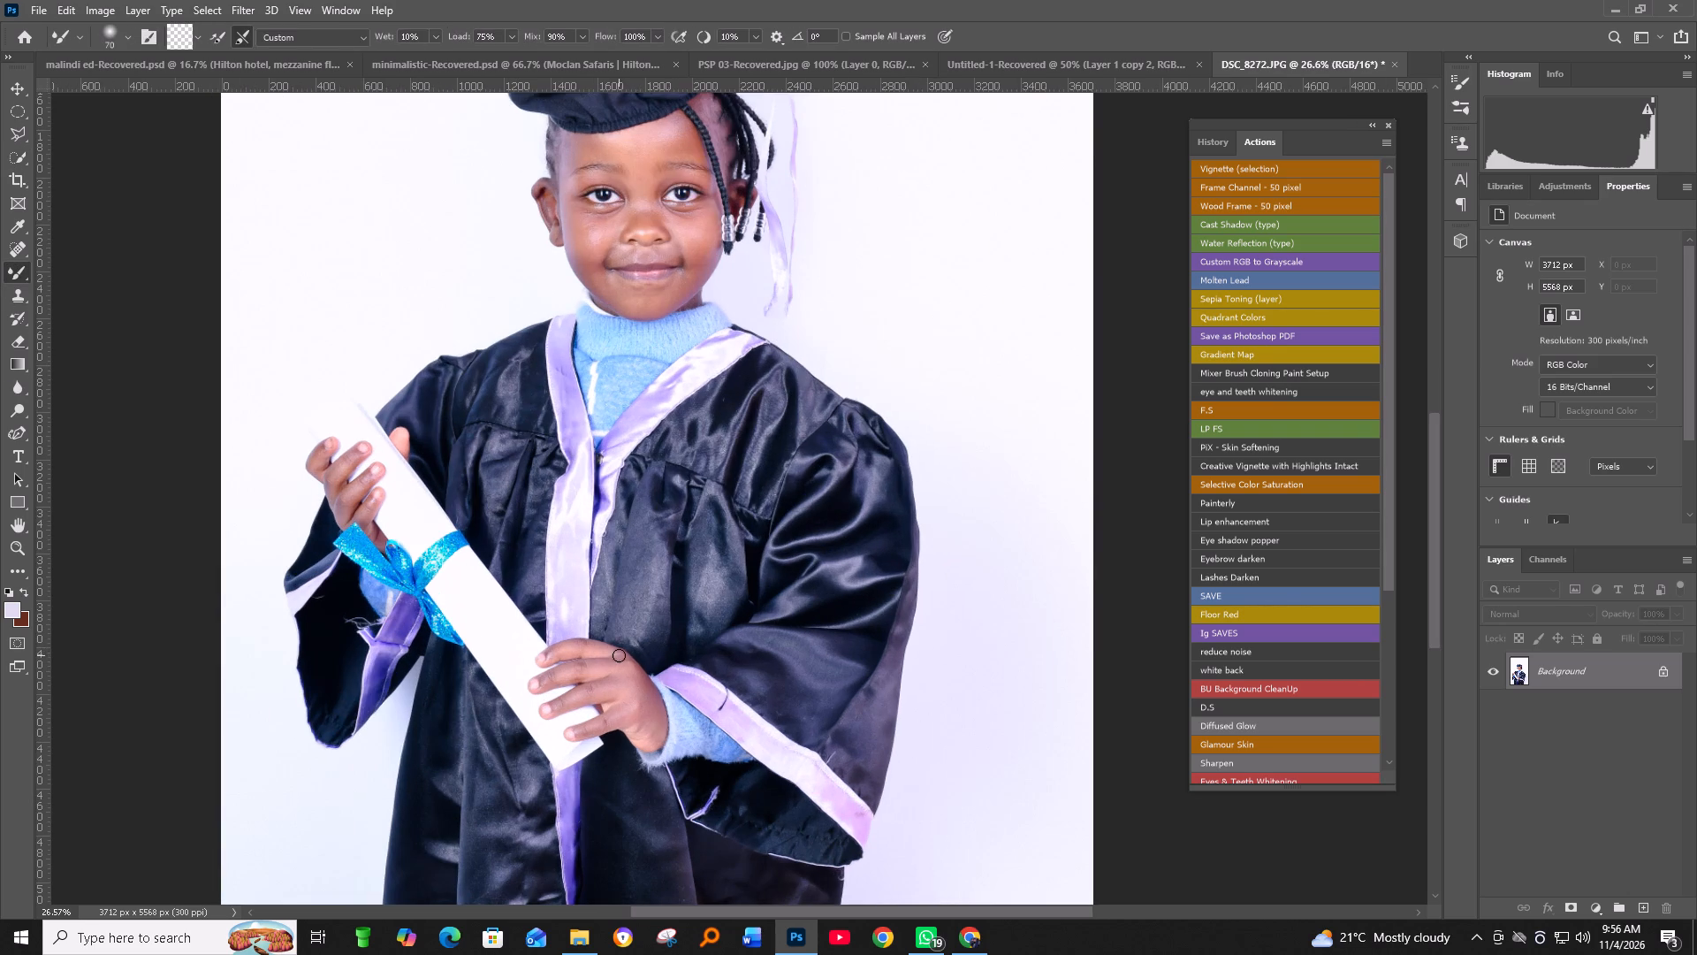
pyautogui.press(']')
pyautogui.press(']')
pyautogui.press(']')
pyautogui.press(']')
pyautogui.press(']')
pyautogui.moveTo(620, 666); pyautogui.dragTo(646, 707)
pyautogui.moveTo(646, 707); pyautogui.dragTo(645, 699)
pyautogui.press(']')
pyautogui.moveTo(643, 699); pyautogui.dragTo(611, 706)
pyautogui.moveTo(605, 721); pyautogui.dragTo(573, 730)
pyautogui.press('[')
pyautogui.moveTo(613, 695); pyautogui.dragTo(575, 694)
pyautogui.moveTo(571, 698); pyautogui.dragTo(567, 712)
# Smooth the fingers and thumb of the hand at the certificate's upper end with the Mixer Brush.
pyautogui.moveTo(334, 491); pyautogui.dragTo(339, 472)
pyautogui.moveTo(339, 456); pyautogui.dragTo(364, 452)
pyautogui.moveTo(364, 474); pyautogui.dragTo(348, 486)
pyautogui.moveTo(344, 508); pyautogui.dragTo(346, 520)
pyautogui.click(346, 520)
pyautogui.moveTo(359, 516); pyautogui.dragTo(365, 505)
pyautogui.moveTo(368, 498); pyautogui.dragTo(372, 480)
pyautogui.click(400, 440)
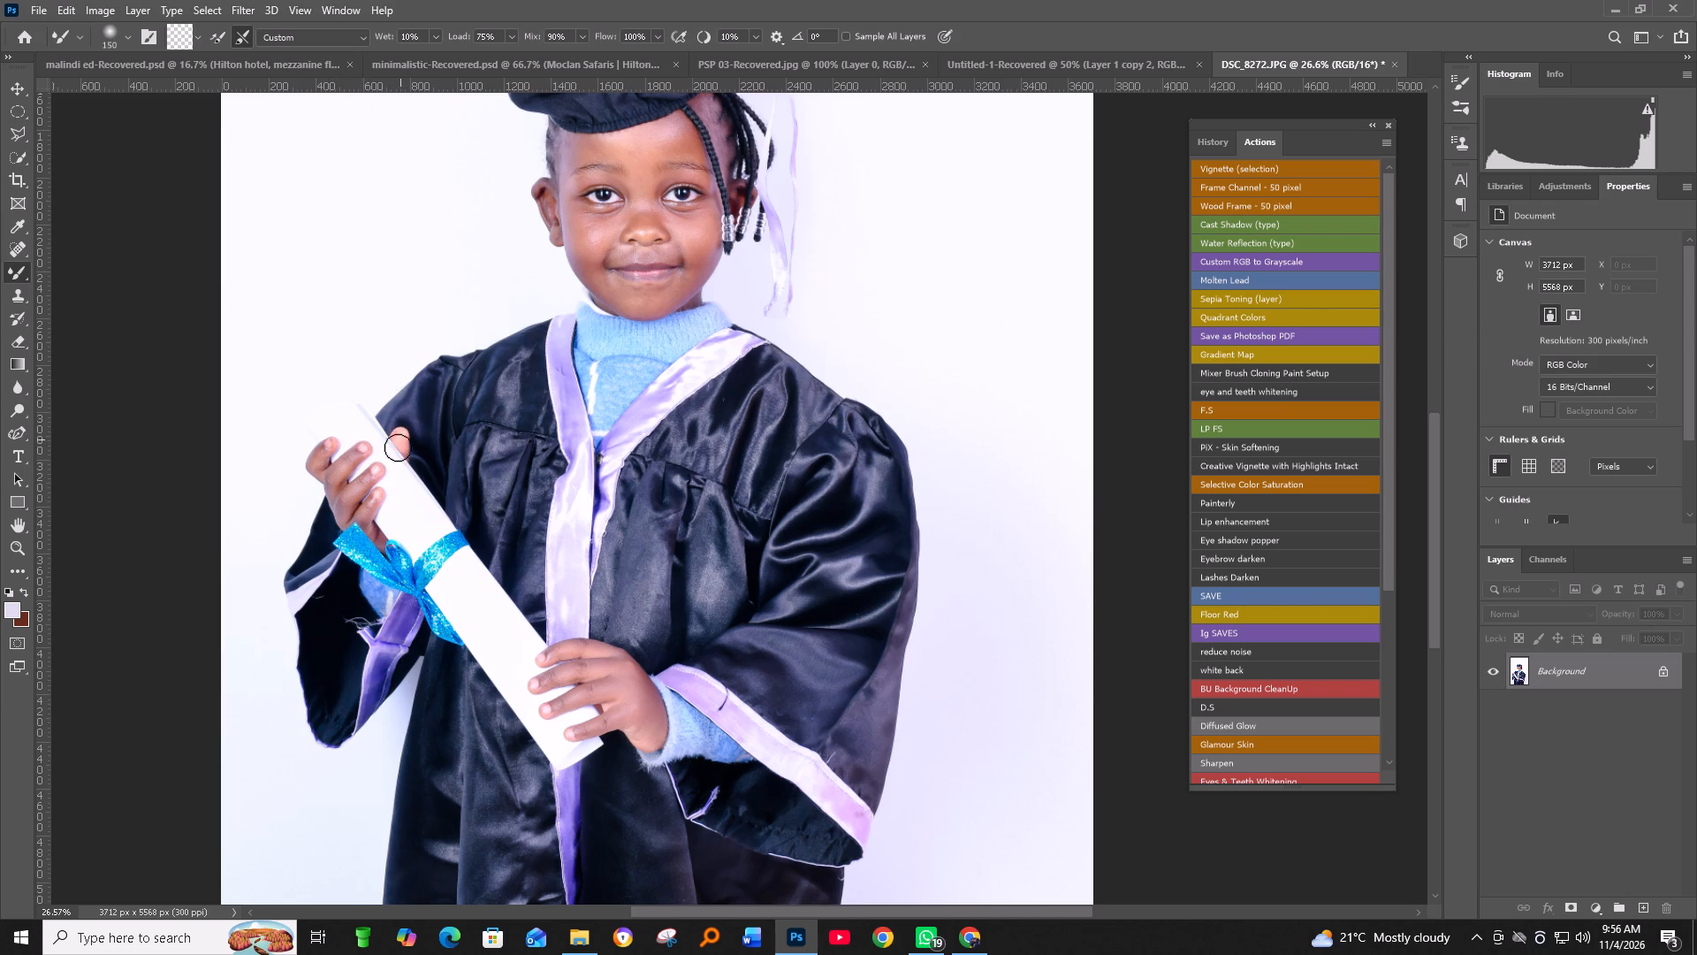
pyautogui.moveTo(398, 449); pyautogui.dragTo(392, 464)
# Blend the skin on the back of the hand at the certificate's lower end once more, down to the wrist.
pyautogui.moveTo(621, 670); pyautogui.dragTo(640, 707)
pyautogui.moveTo(648, 701); pyautogui.dragTo(651, 737)
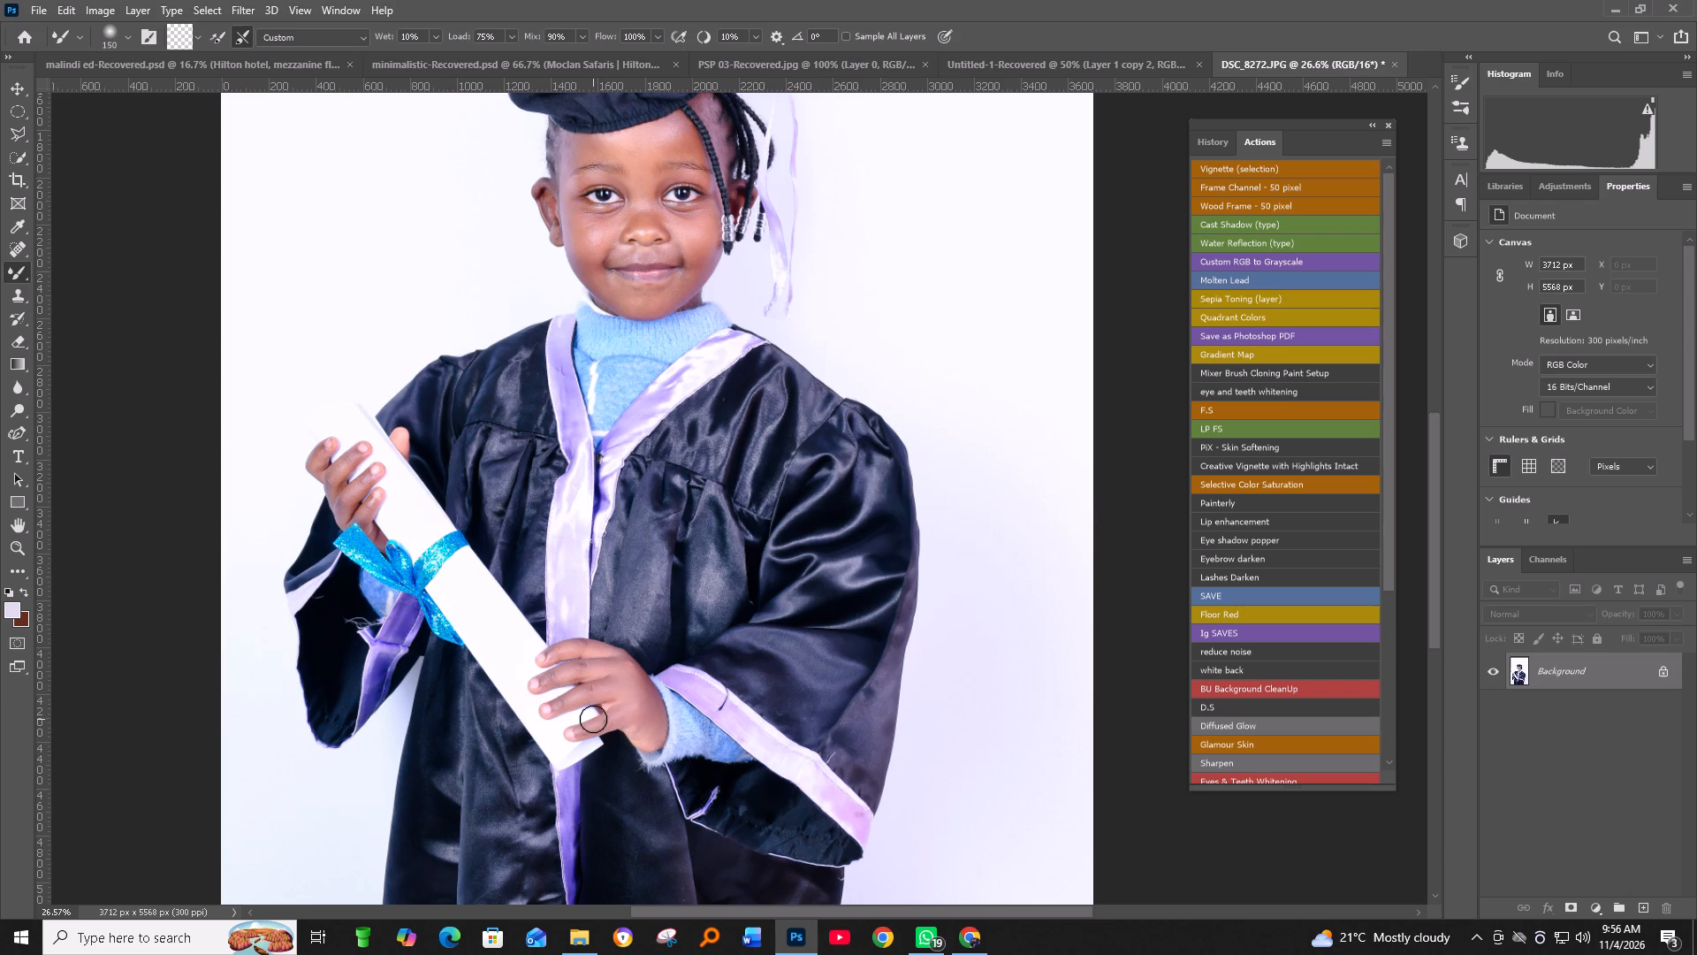
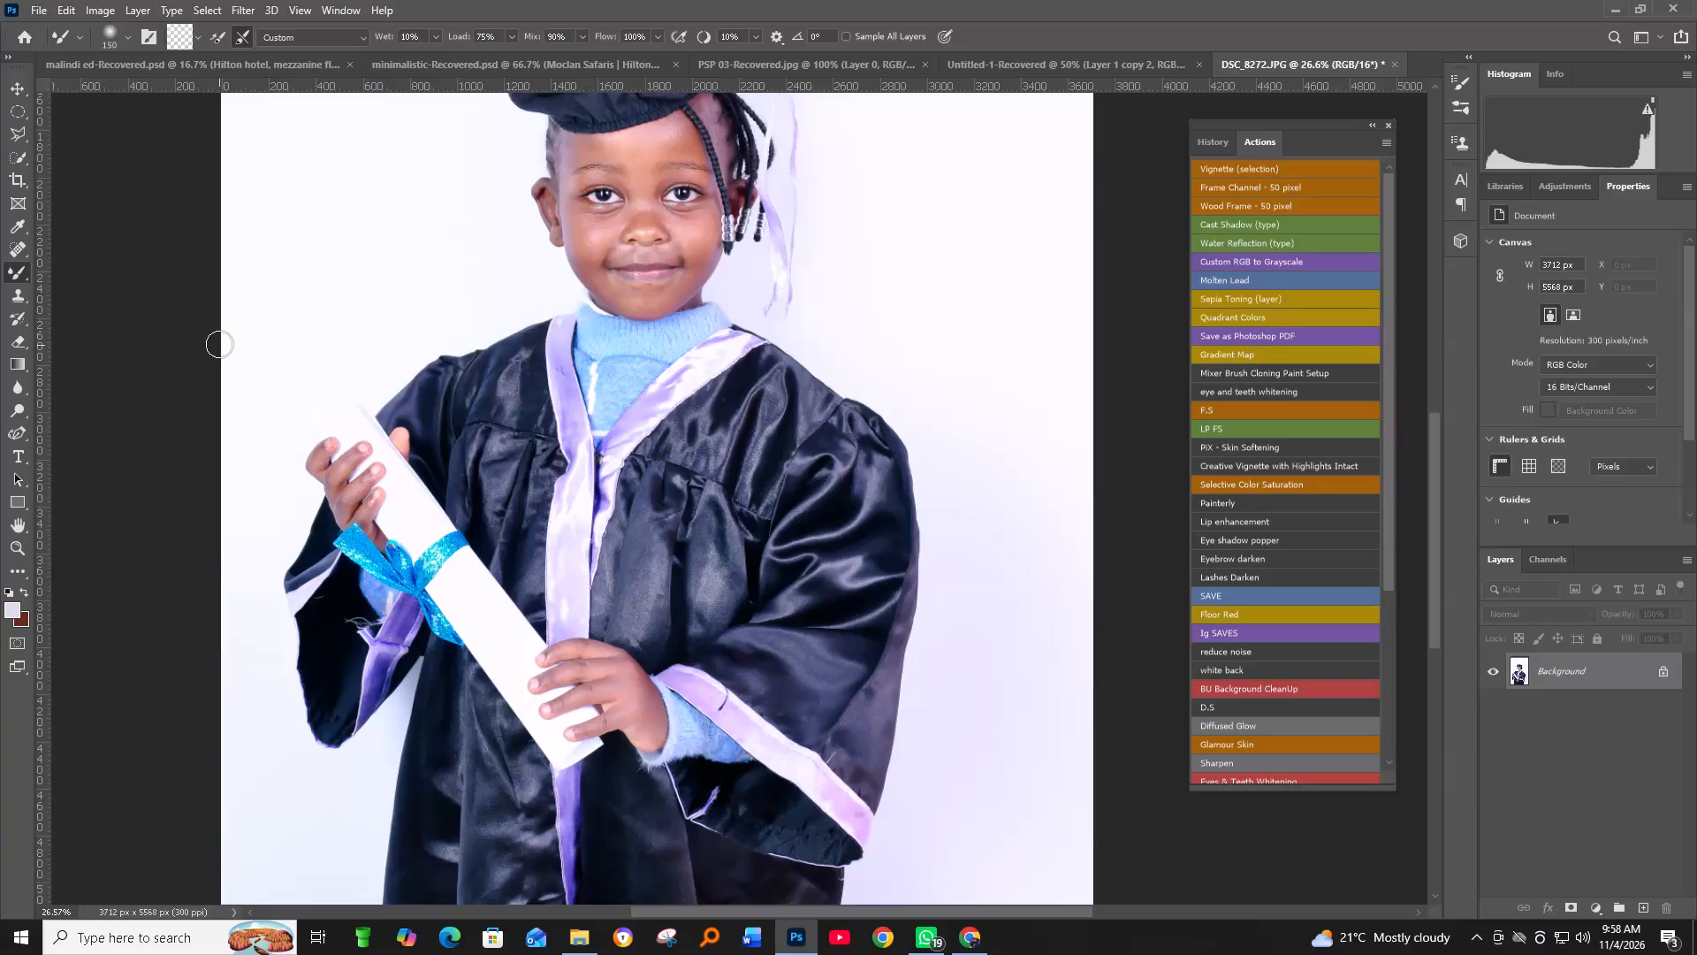
# Smooth the skin of the child's forehead, cheeks, chin and nose with the Mixer Brush at size 150.
pyautogui.scroll(13, 224, 344)
pyautogui.moveTo(676, 316); pyautogui.dragTo(635, 345)
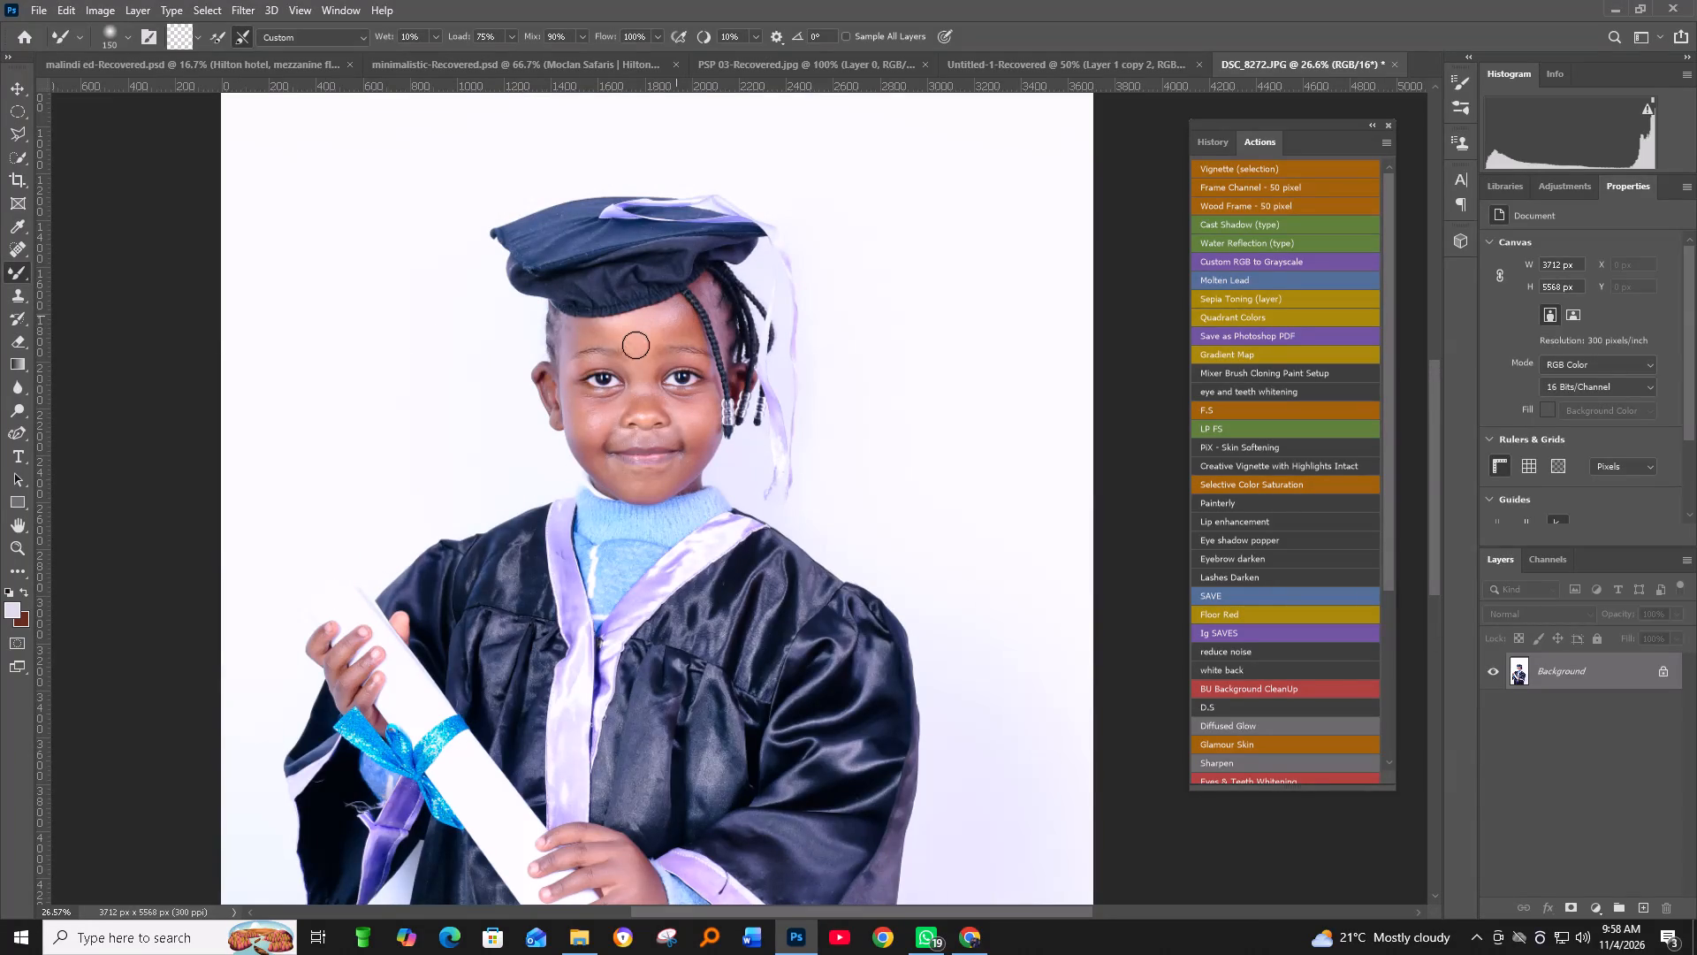
pyautogui.moveTo(635, 345); pyautogui.dragTo(575, 347)
pyautogui.moveTo(590, 336); pyautogui.dragTo(673, 334)
pyautogui.moveTo(673, 334); pyautogui.dragTo(578, 407)
pyautogui.moveTo(578, 407); pyautogui.dragTo(702, 447)
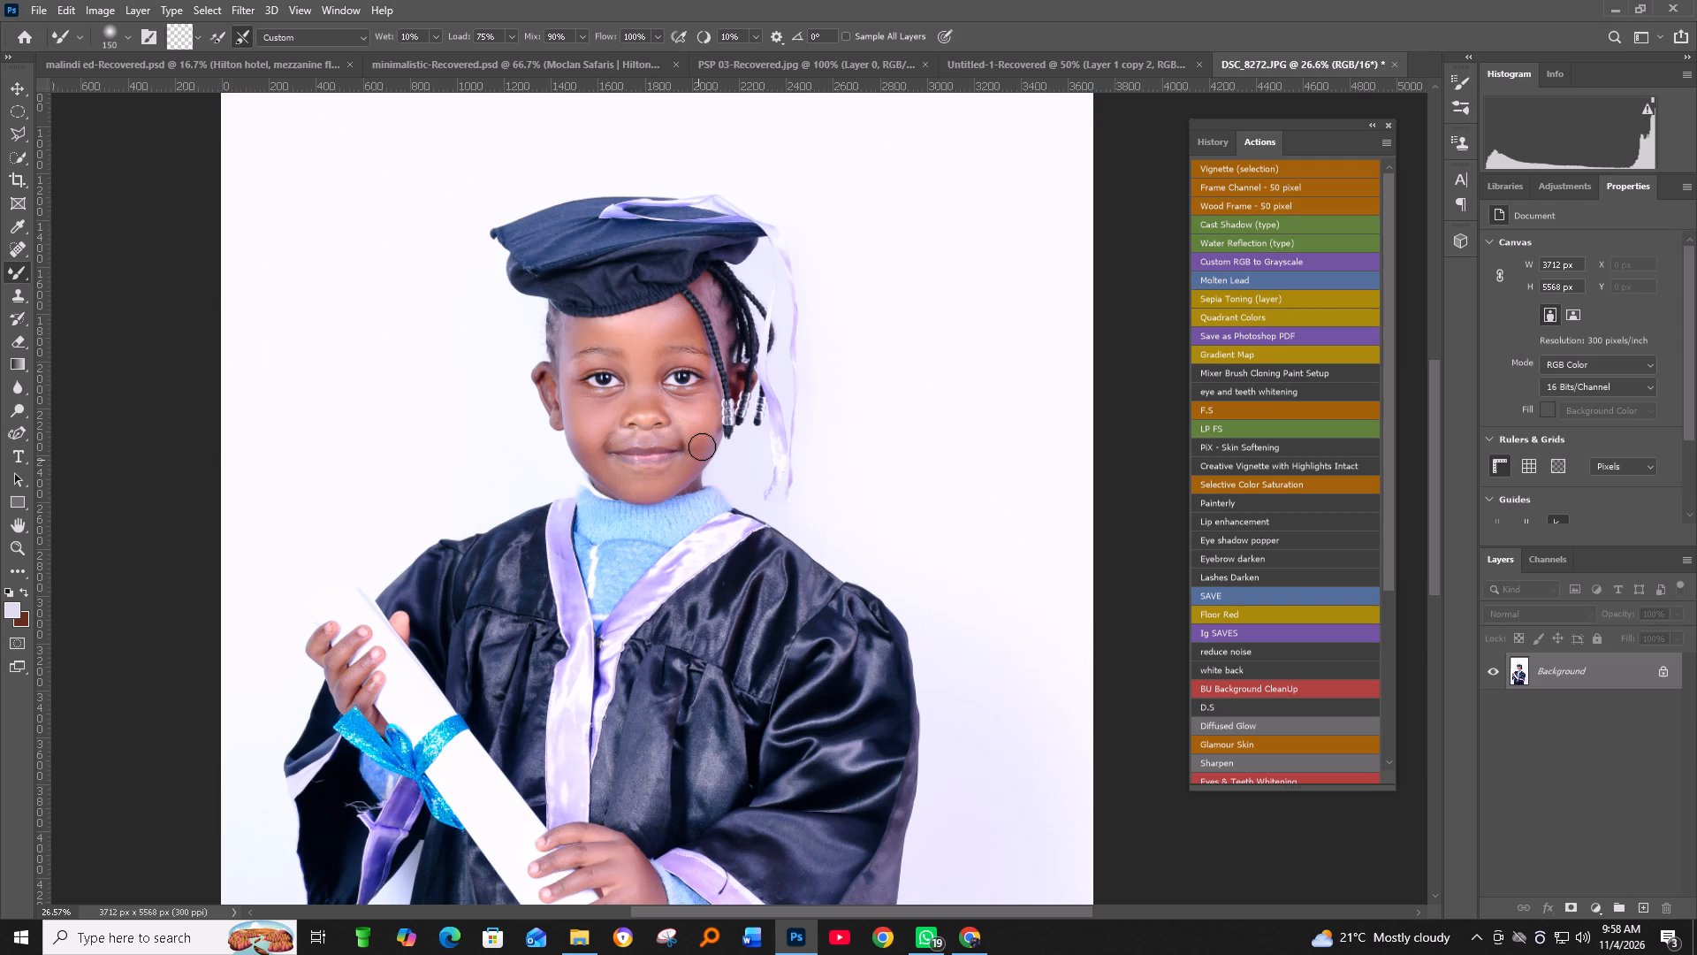
pyautogui.moveTo(702, 447); pyautogui.dragTo(610, 465)
pyautogui.moveTo(628, 478); pyautogui.dragTo(702, 407)
pyautogui.moveTo(702, 407); pyautogui.dragTo(643, 353)
pyautogui.moveTo(643, 330); pyautogui.dragTo(647, 411)
# Blend the skin around the mouth, along the jaw and on both ears with the Mixer Brush.
pyautogui.moveTo(696, 442); pyautogui.dragTo(658, 442)
pyautogui.moveTo(658, 442); pyautogui.dragTo(643, 439)
pyautogui.moveTo(640, 439); pyautogui.dragTo(600, 433)
pyautogui.moveTo(597, 426); pyautogui.dragTo(597, 443)
pyautogui.moveTo(593, 441); pyautogui.dragTo(582, 477)
pyautogui.click(542, 373)
pyautogui.click(548, 392)
pyautogui.moveTo(557, 409); pyautogui.dragTo(563, 426)
pyautogui.click(746, 370)
pyautogui.moveTo(737, 387); pyautogui.dragTo(730, 404)
# Run the eye and teeth whitening action and paint its group mask white over the eye nearest the braids with the regular Brush.
pyautogui.keyDown('alt'); pyautogui.scroll(9, 629, 393); pyautogui.keyUp('alt')
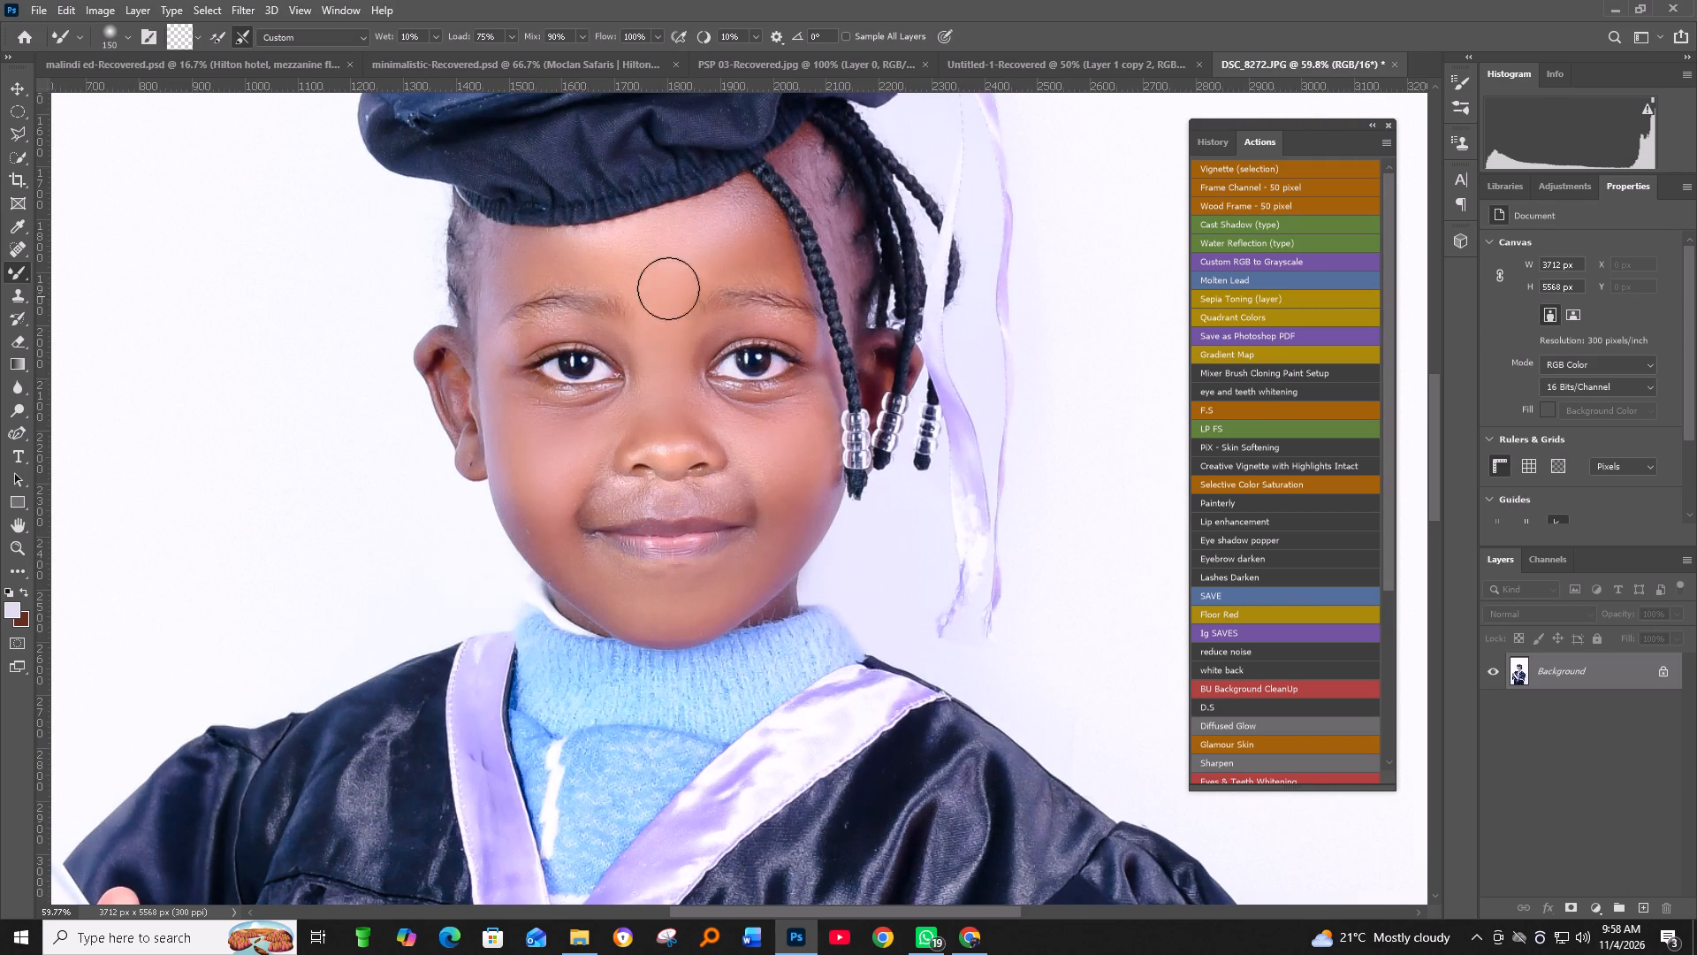
pyautogui.click(1237, 392)
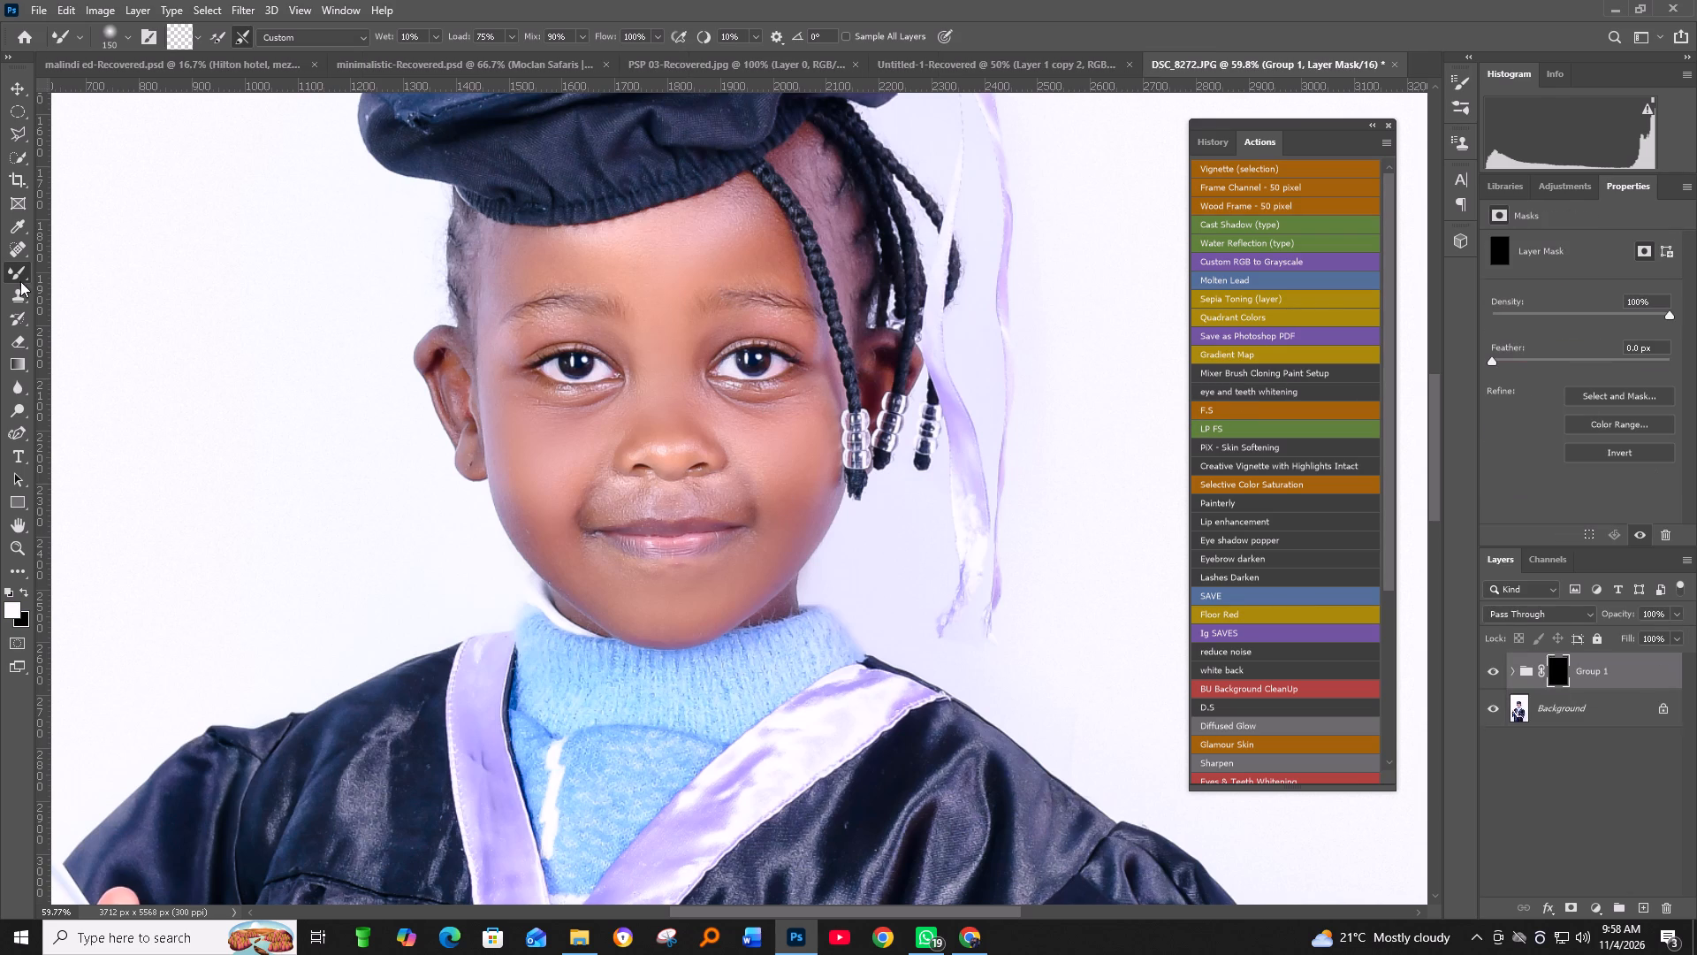
pyautogui.rightClick(19, 275)
pyautogui.click(66, 265)
pyautogui.keyDown('alt'); pyautogui.scroll(6, 809, 410); pyautogui.keyUp('alt')
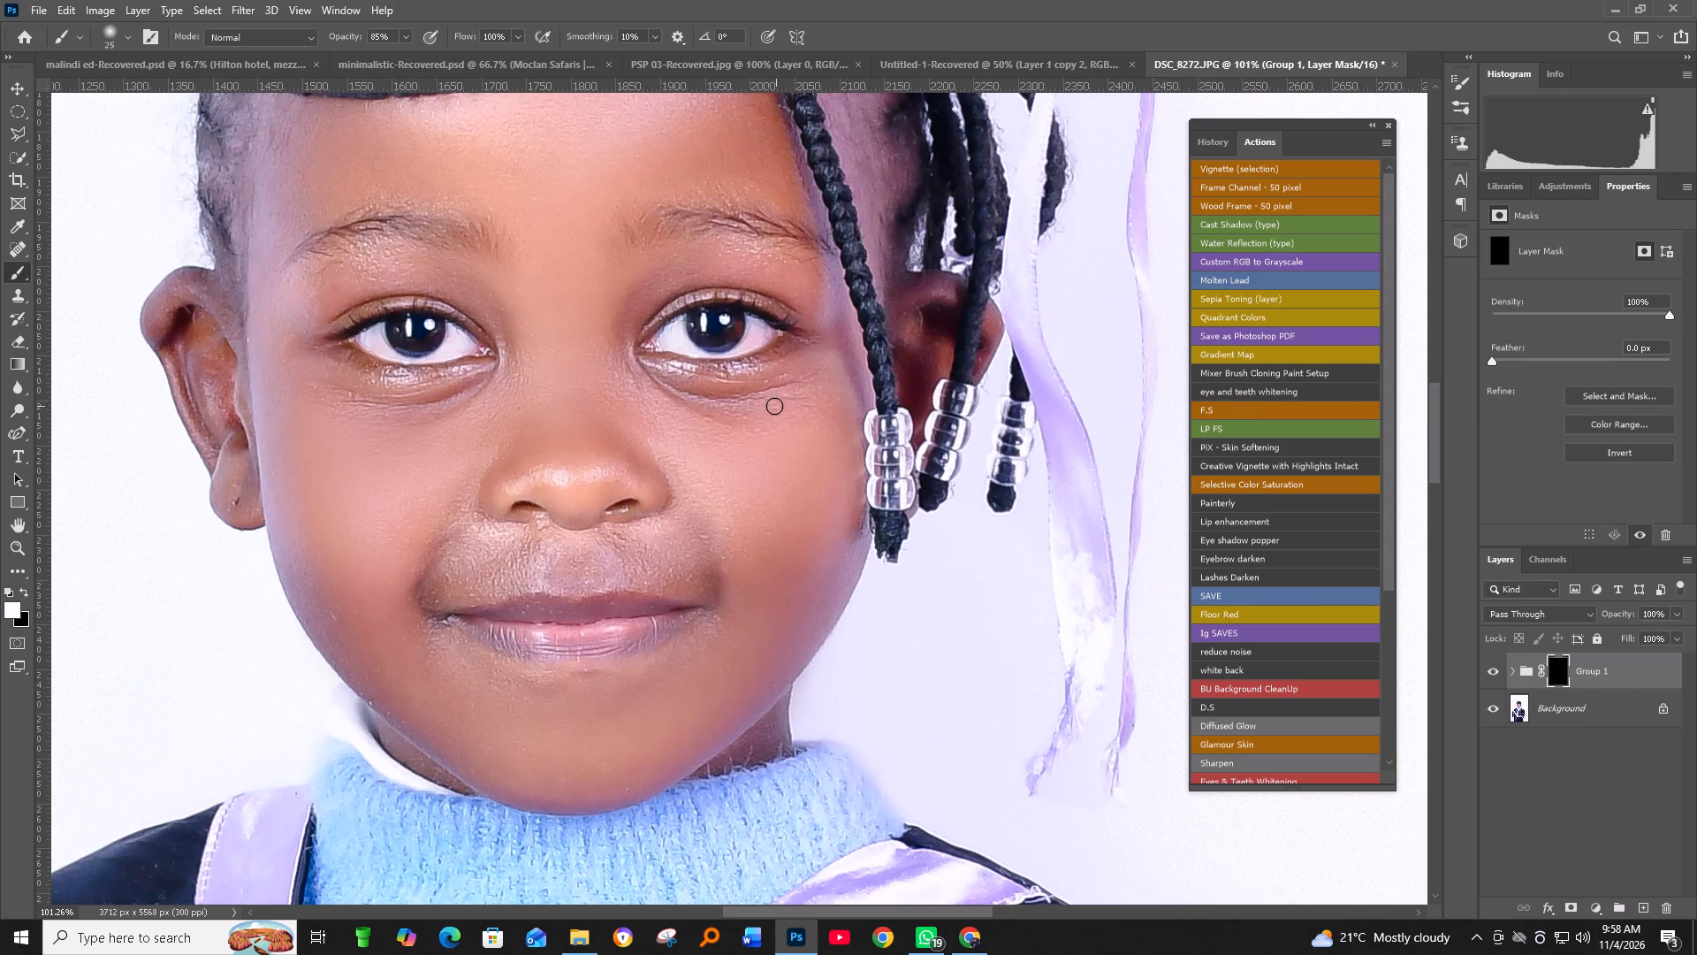
pyautogui.press(']')
pyautogui.press(']')
pyautogui.press(']')
pyautogui.press(']')
pyautogui.click(765, 328)
pyautogui.press('[')
pyautogui.press('[')
pyautogui.moveTo(671, 344); pyautogui.dragTo(649, 345)
# Whiten the other eye by painting on the Group 1 mask with the Brush at size 40.
pyautogui.press(']')
pyautogui.moveTo(483, 350); pyautogui.dragTo(367, 335)
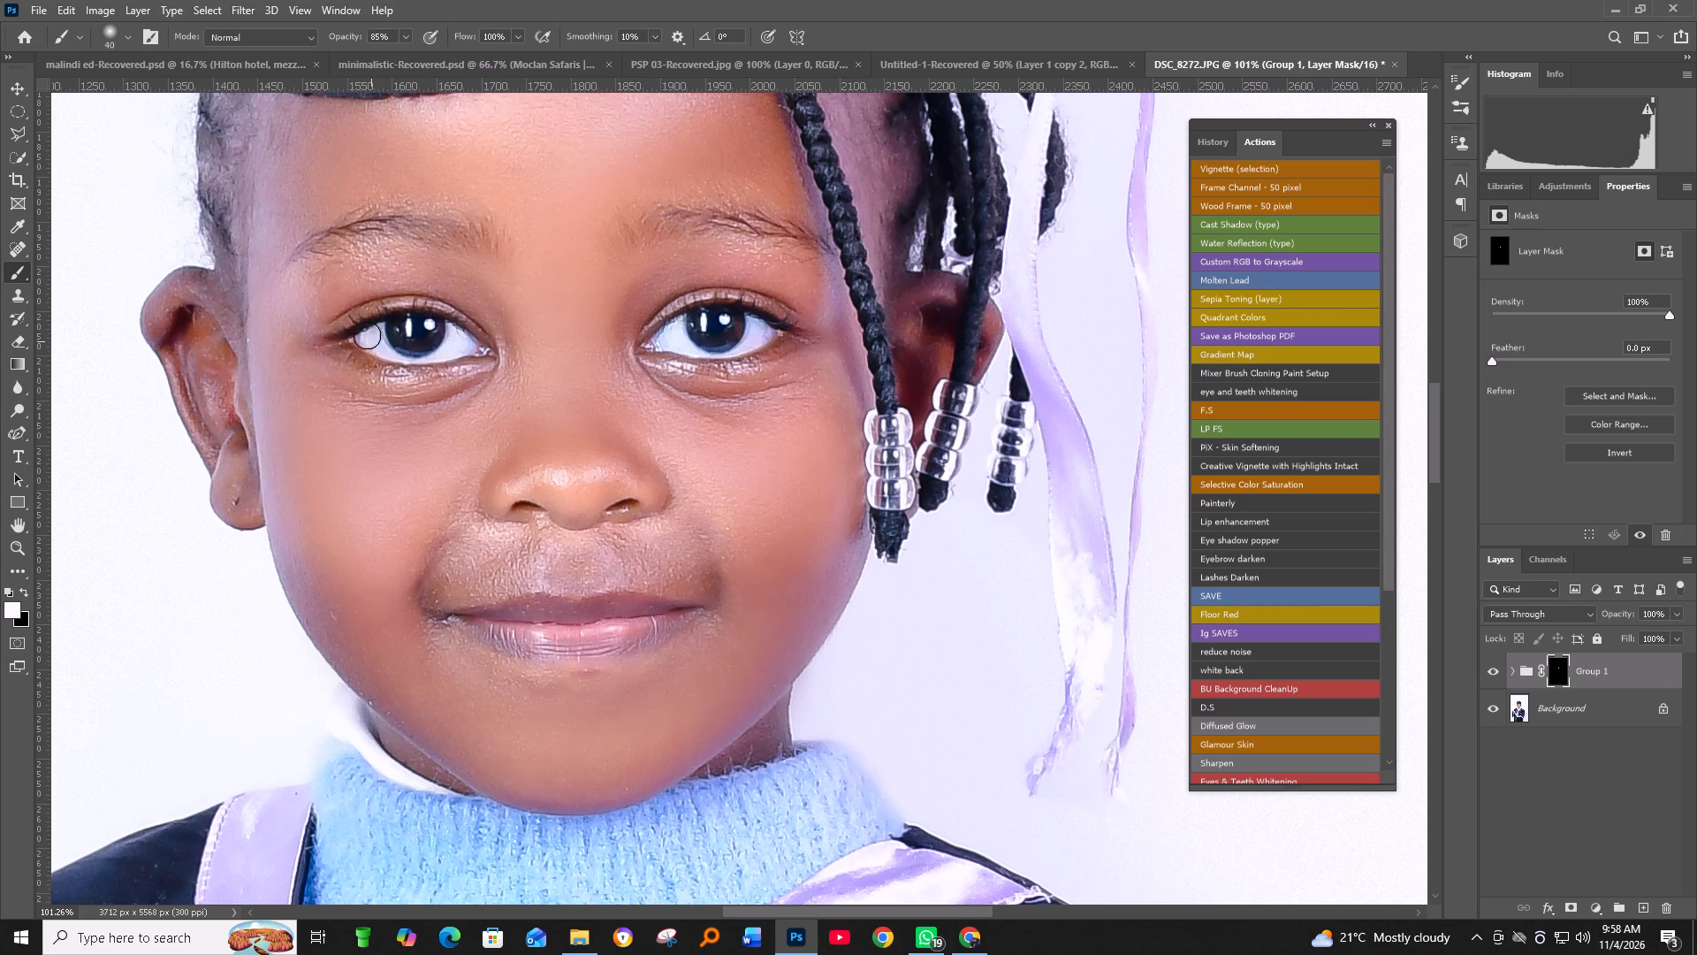
pyautogui.moveTo(367, 335); pyautogui.dragTo(373, 343)
pyautogui.press('[')
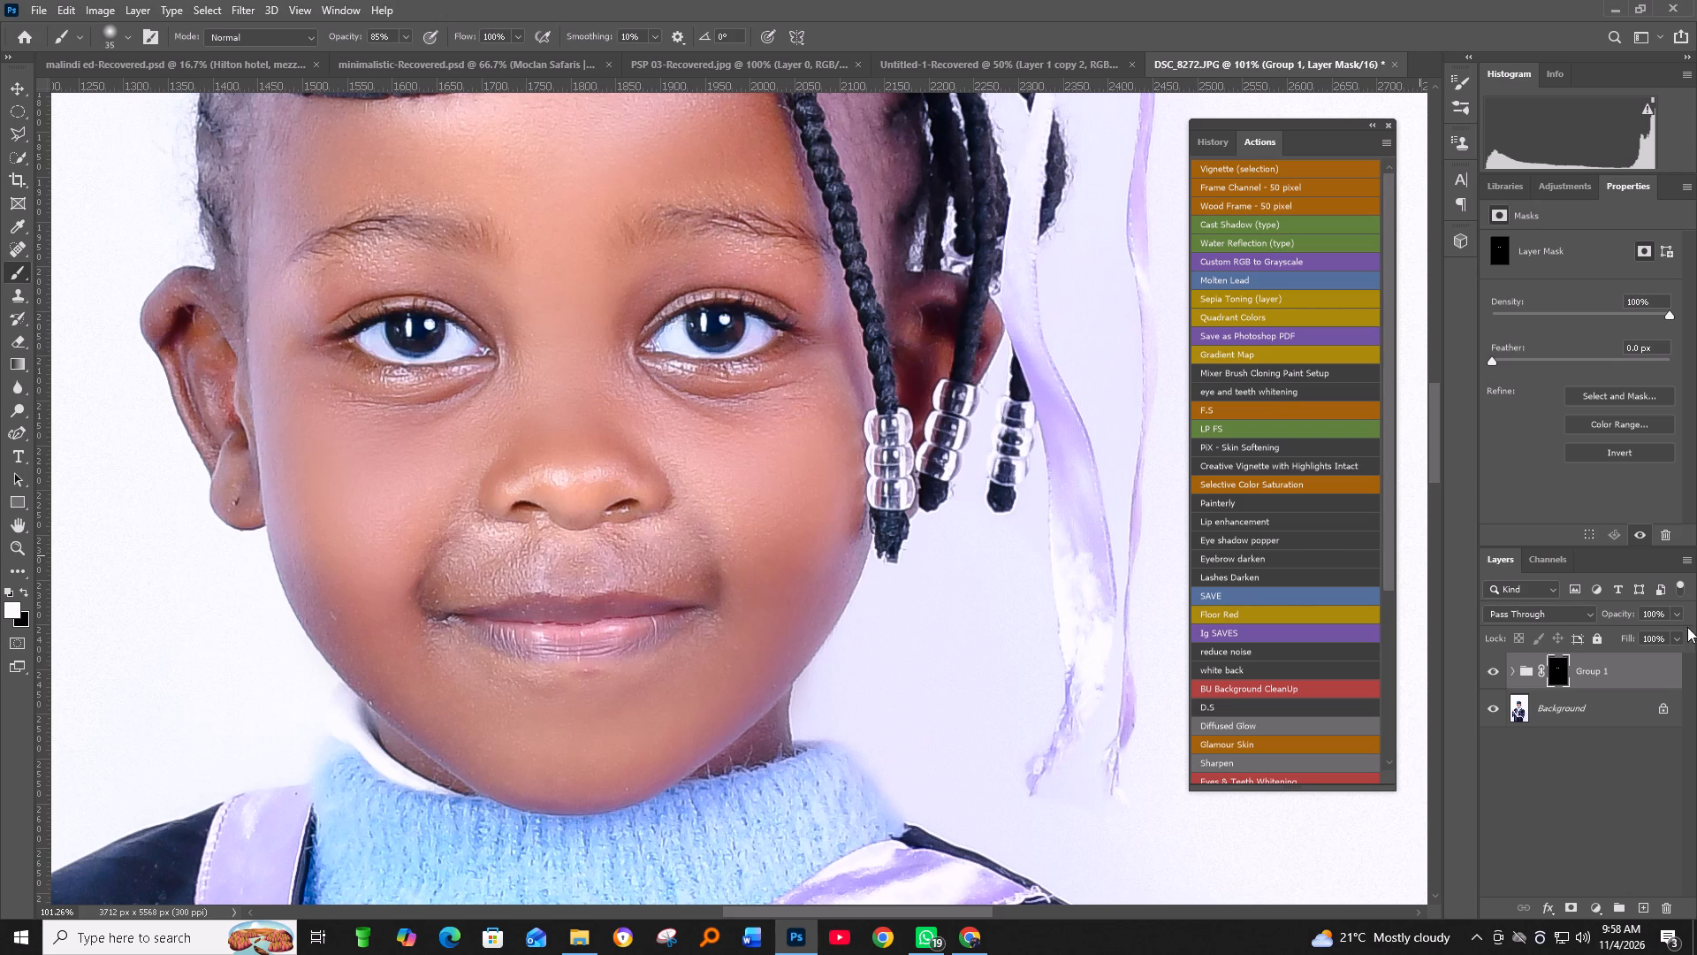
# Reduce the whitening group's opacity to 67% and merge all layers into the Background.
pyautogui.click(1678, 613)
pyautogui.click(1659, 628)
pyautogui.click(1655, 638)
pyautogui.click(1651, 633)
pyautogui.keyDown('alt'); pyautogui.scroll(-19, 683, 518); pyautogui.keyUp('alt')
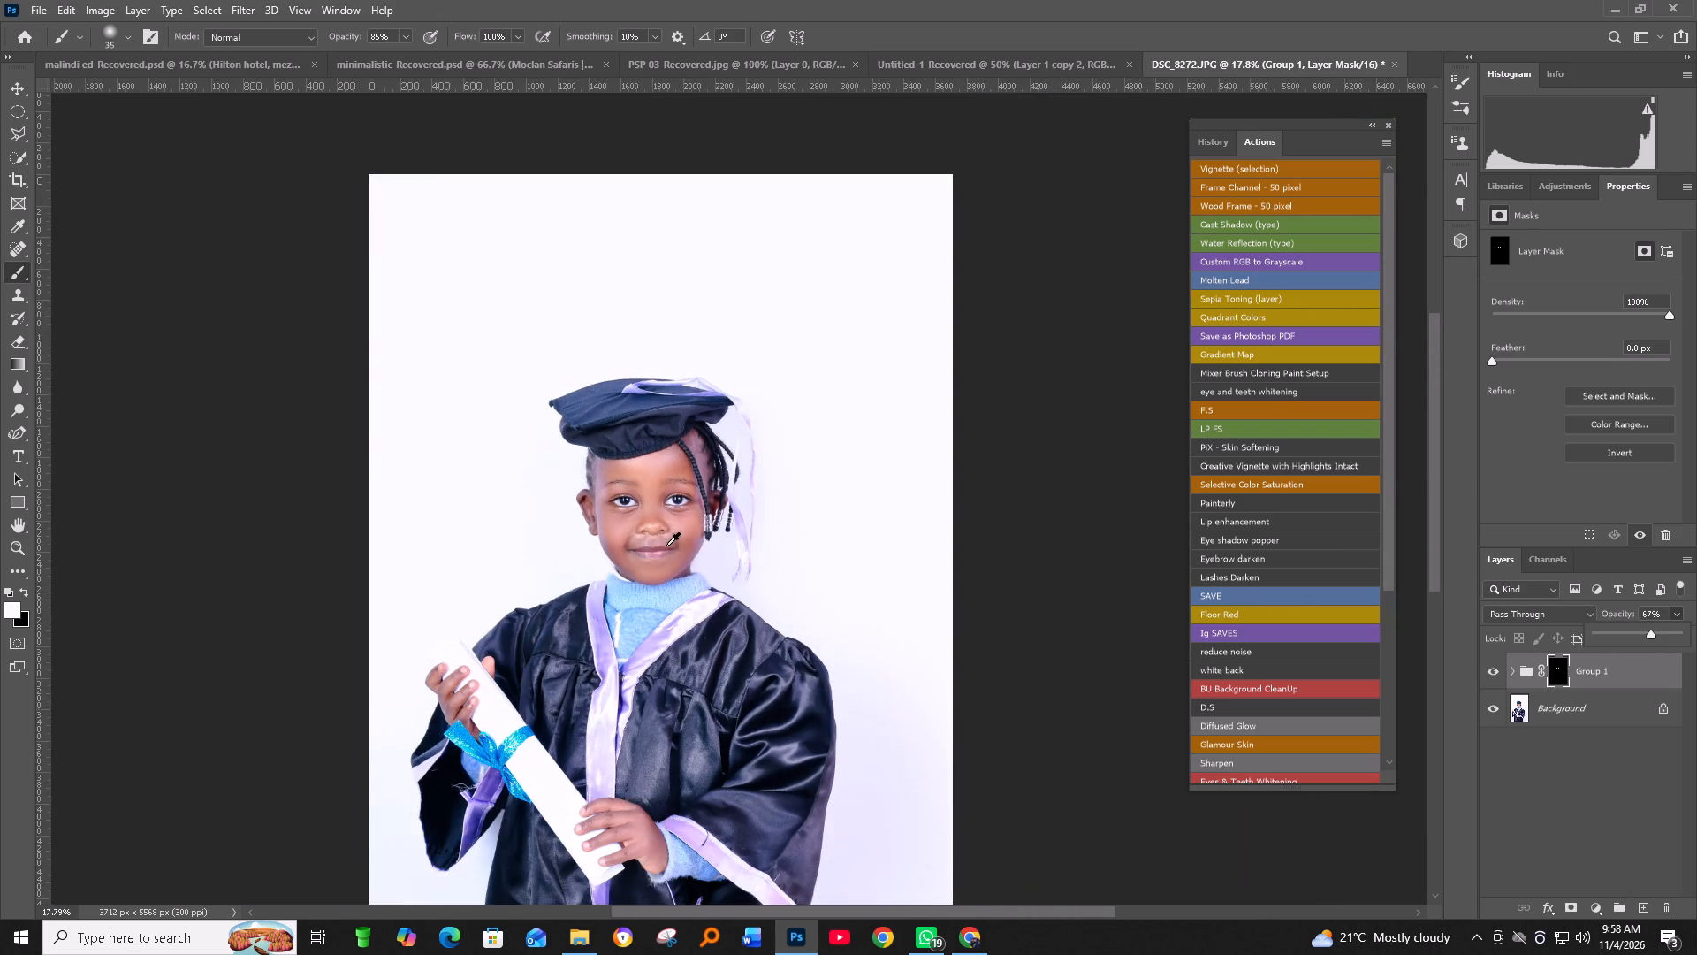
pyautogui.keyDown('alt'); pyautogui.scroll(-3, 666, 546); pyautogui.keyUp('alt')
pyautogui.keyDown('alt'); pyautogui.scroll(1, 666, 546); pyautogui.keyUp('alt')
pyautogui.hotkey('ctrl', 'shift', 'e')
# Crop the empty backdrop above the cap and beside the tassel, rotating slightly, to 3488 x 4976 px.
pyautogui.hotkey('ctrl', '=')
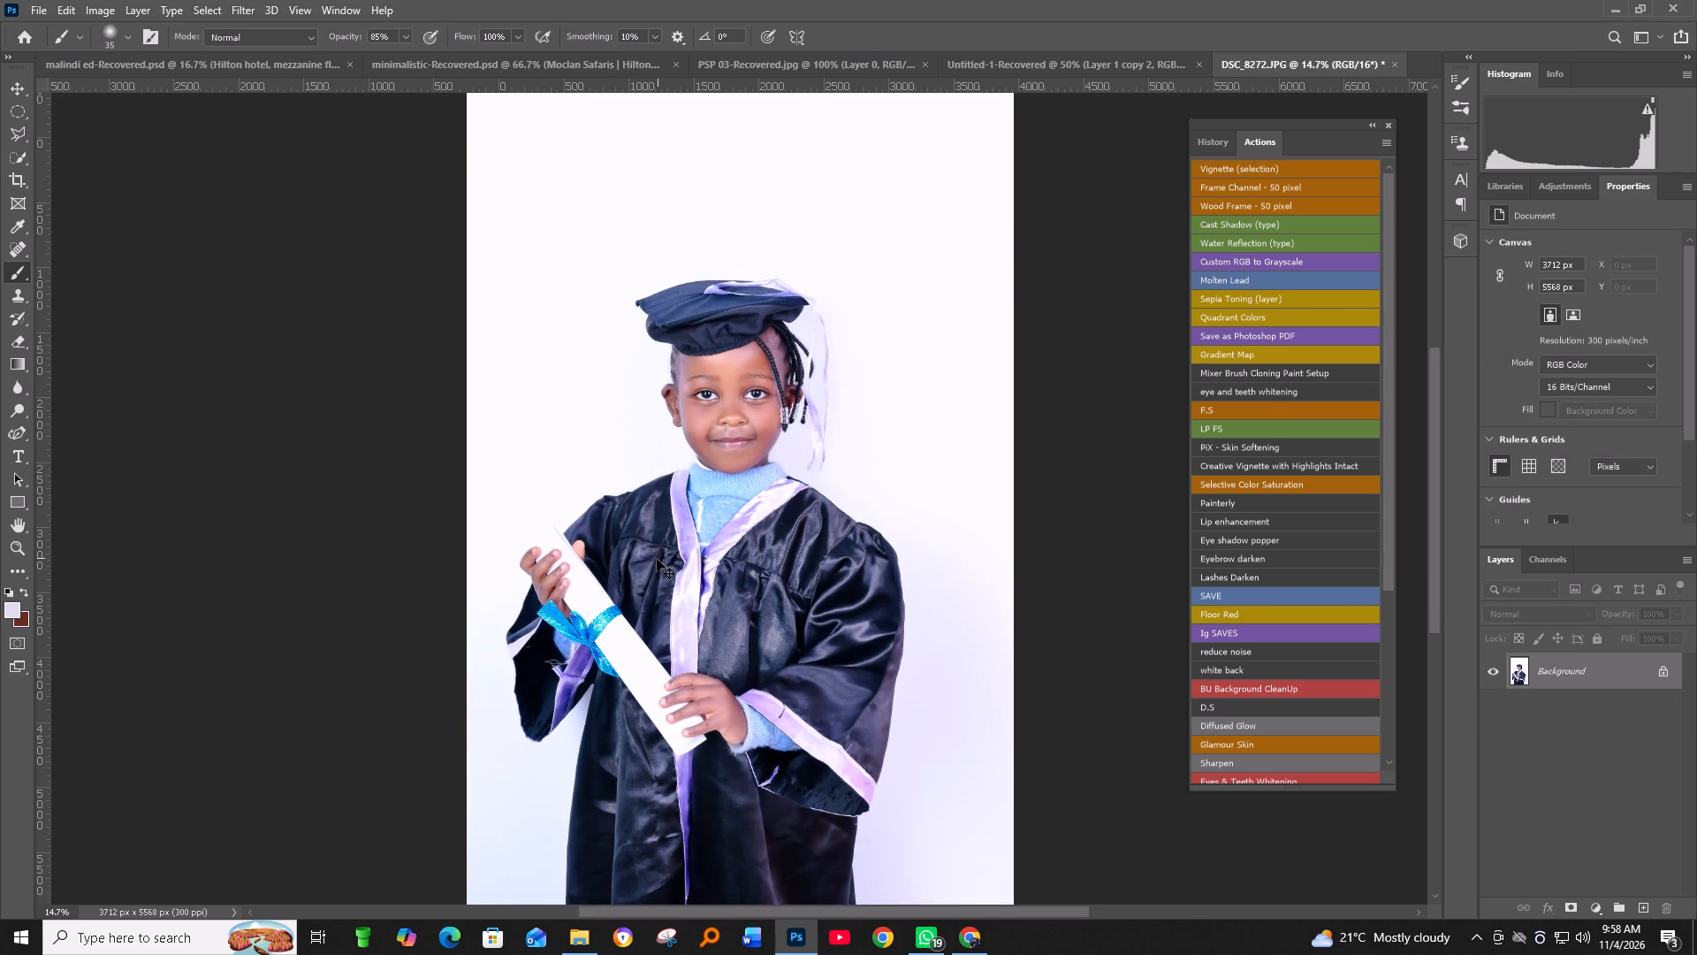
pyautogui.hotkey('ctrl', '-')
pyautogui.press('c')
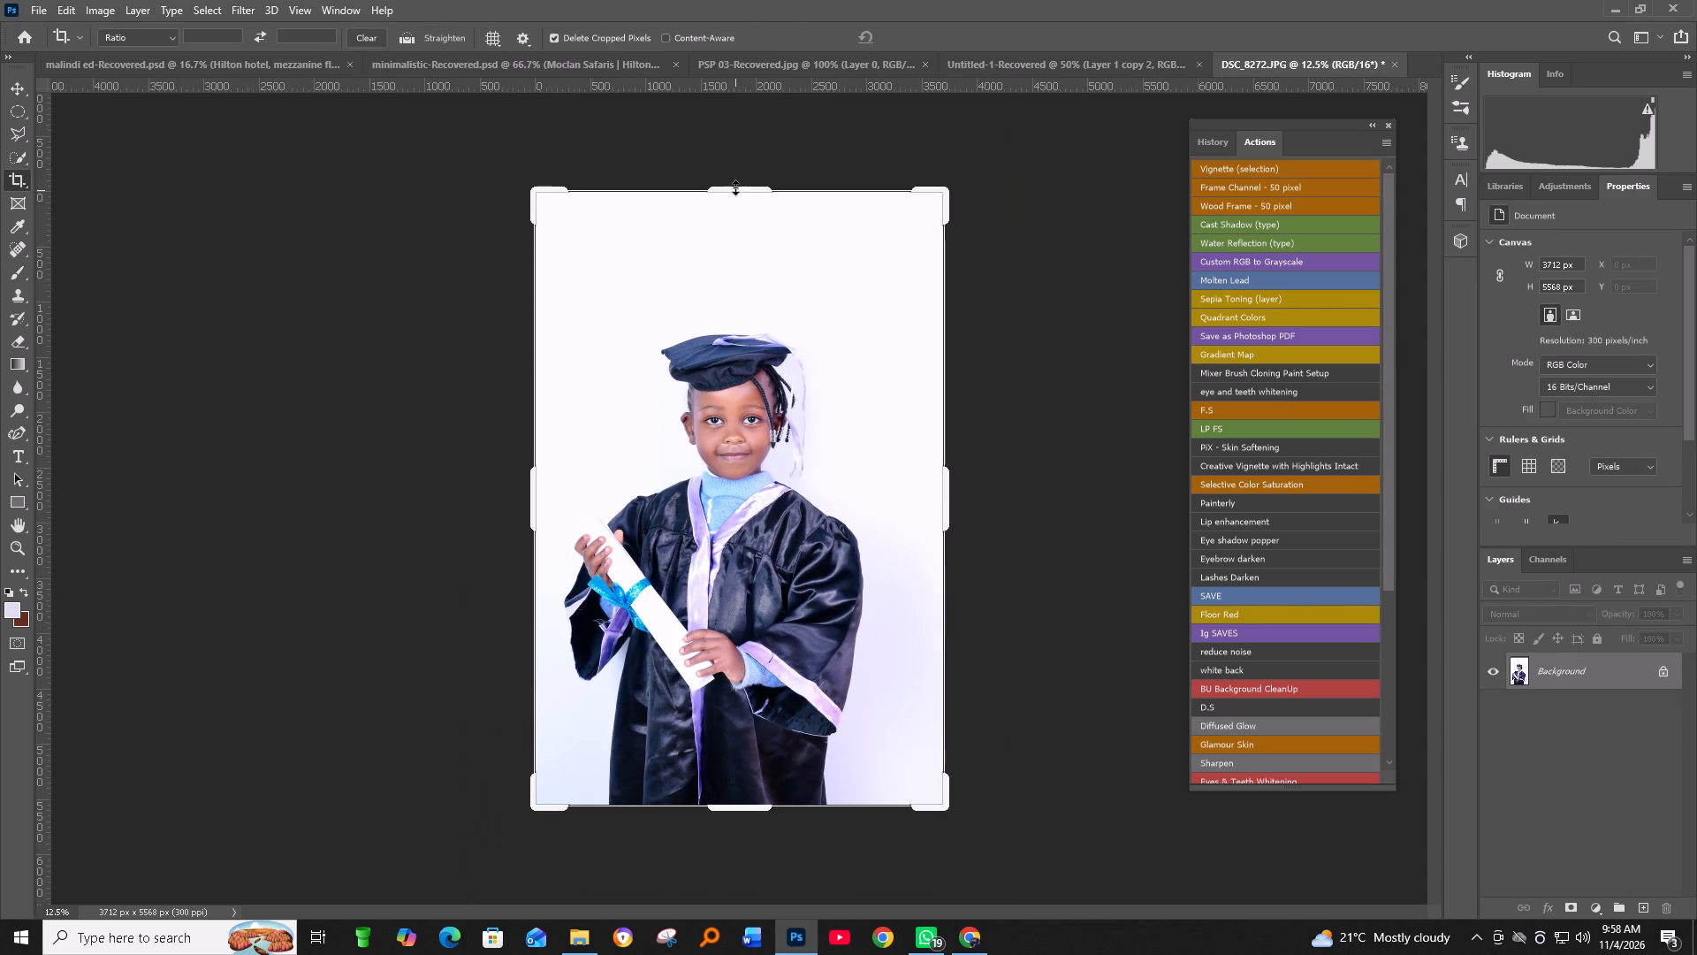
pyautogui.moveTo(735, 187); pyautogui.dragTo(732, 220)
pyautogui.moveTo(947, 482); pyautogui.dragTo(935, 480)
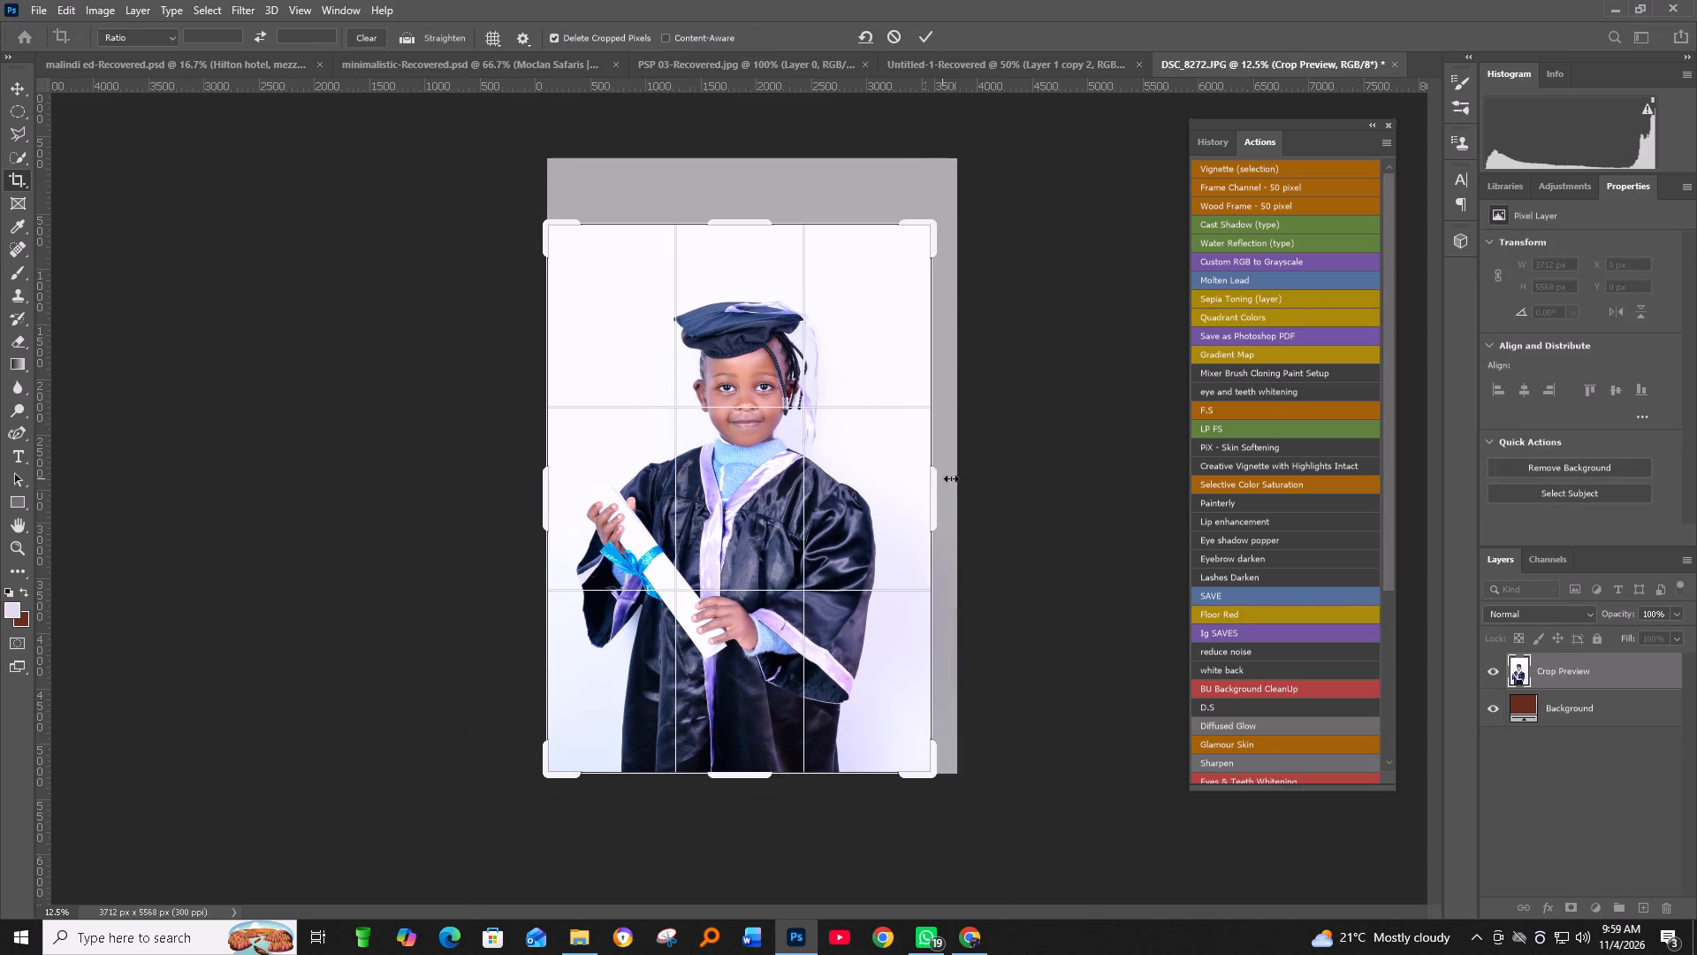
pyautogui.click(965, 474)
pyautogui.press('Return')
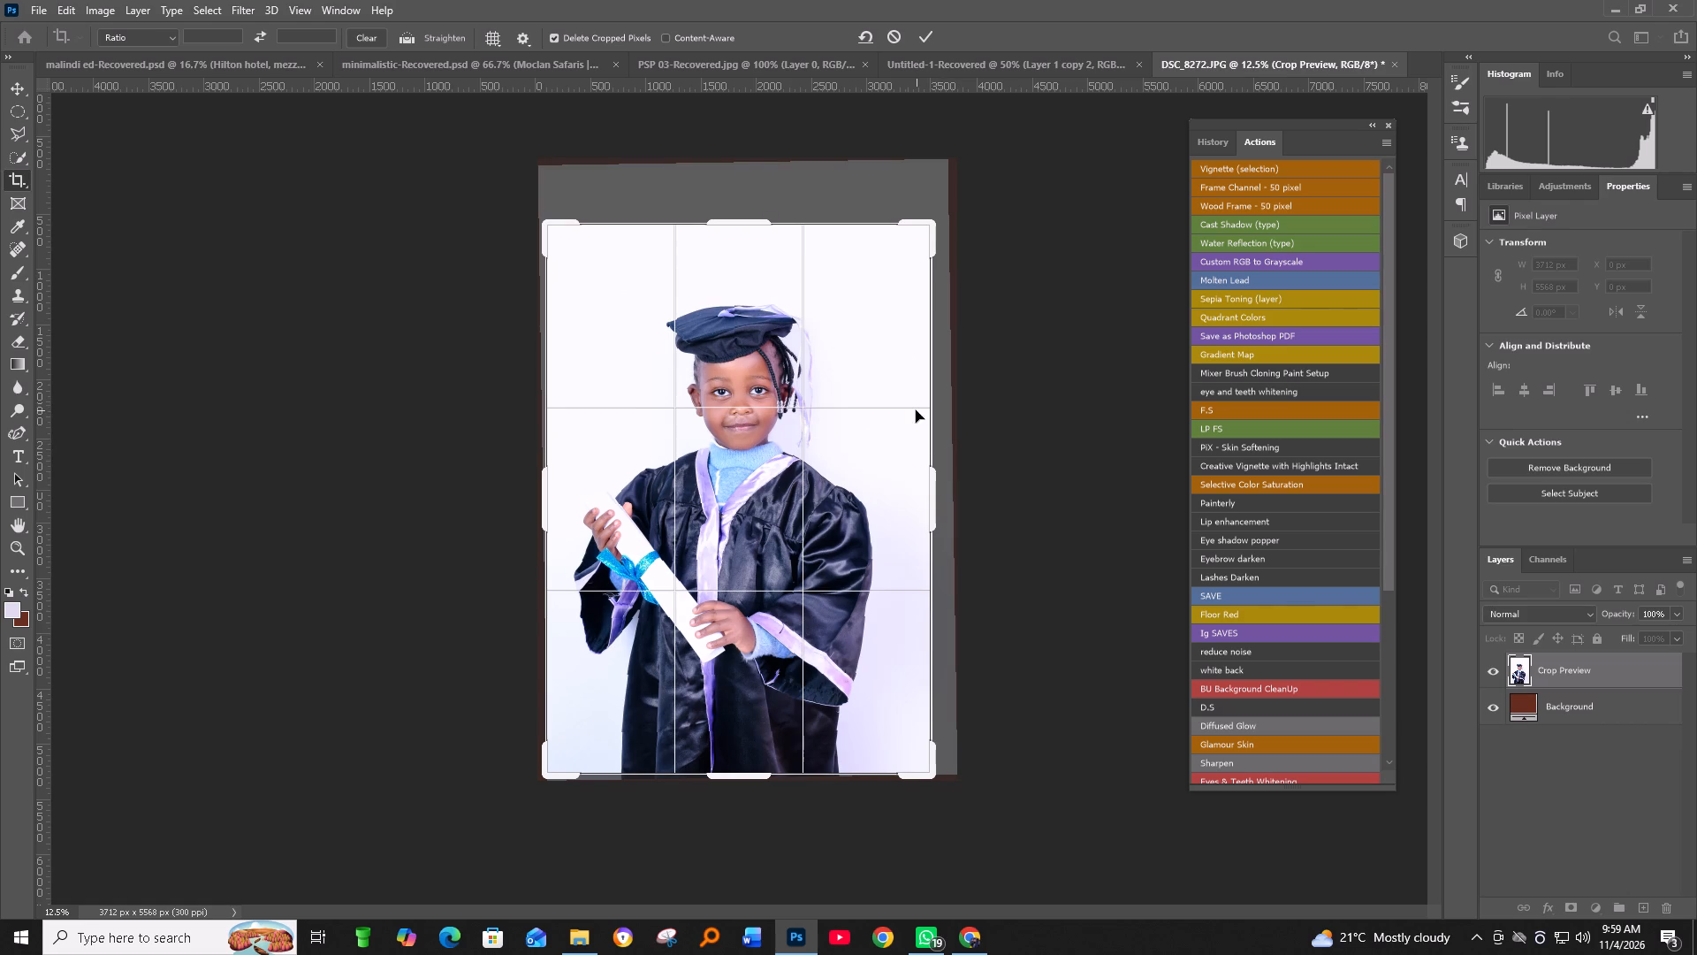
# Export the photo as DSC_8272.jpg into the Edd folder, in JPG format at 100% quality with Bicubic Sharper resampling.
pyautogui.hotkey('ctrl', '=')
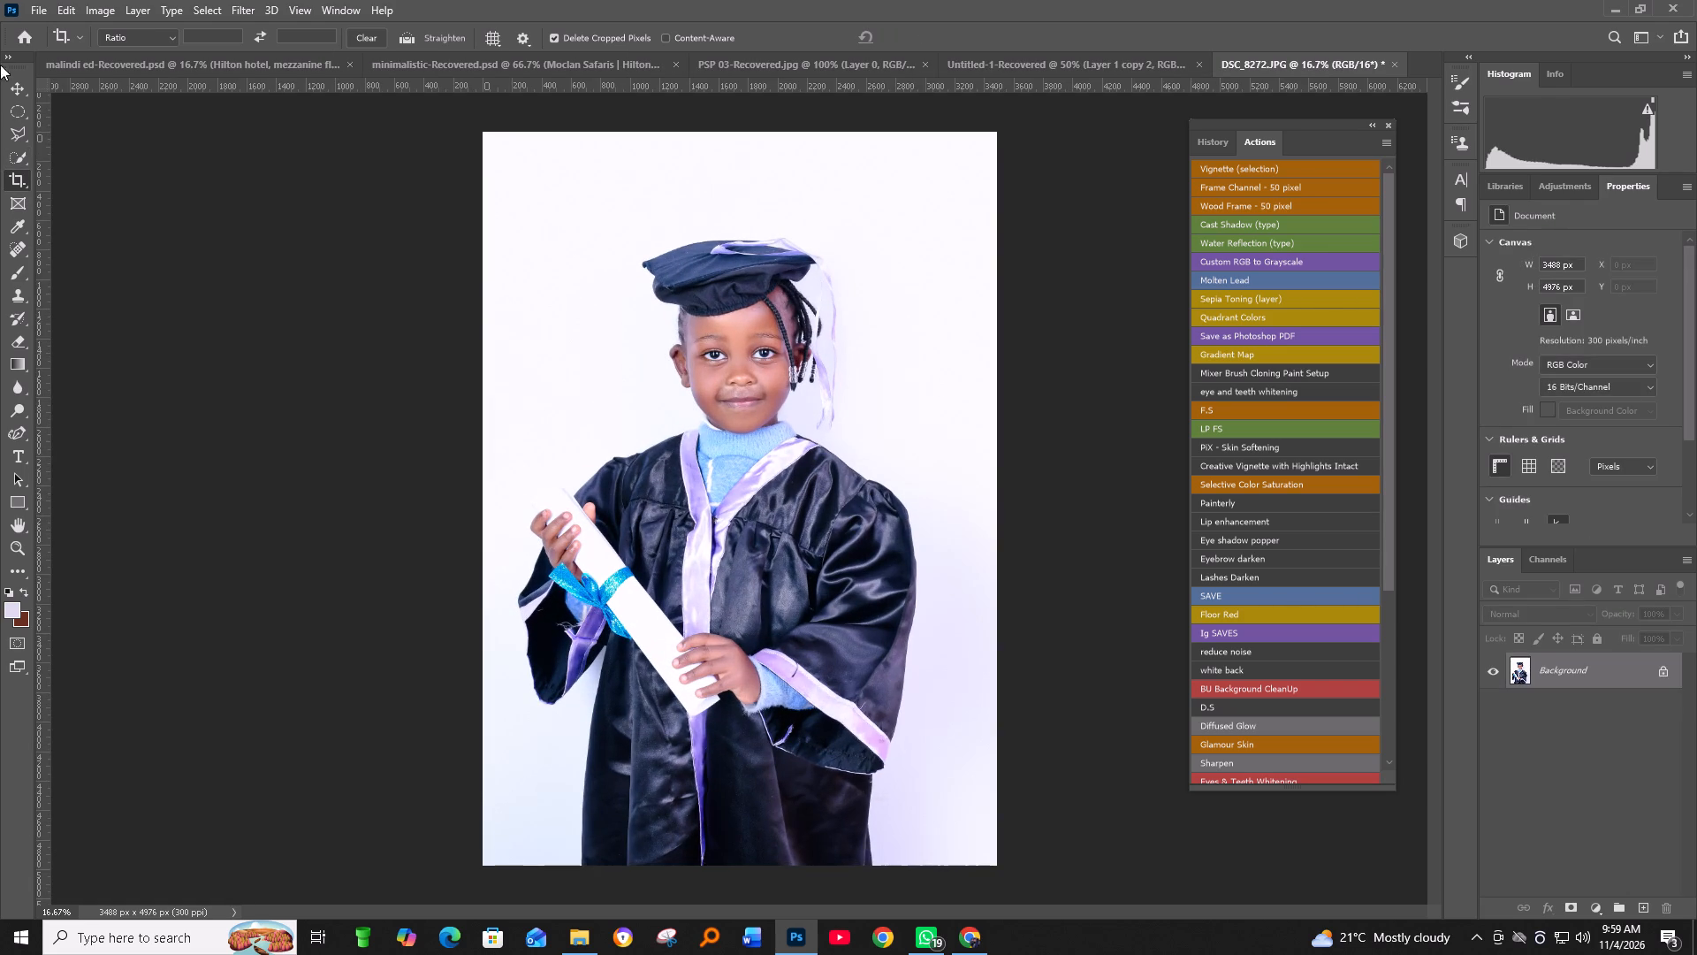
pyautogui.click(32, 6)
pyautogui.click(82, 266)
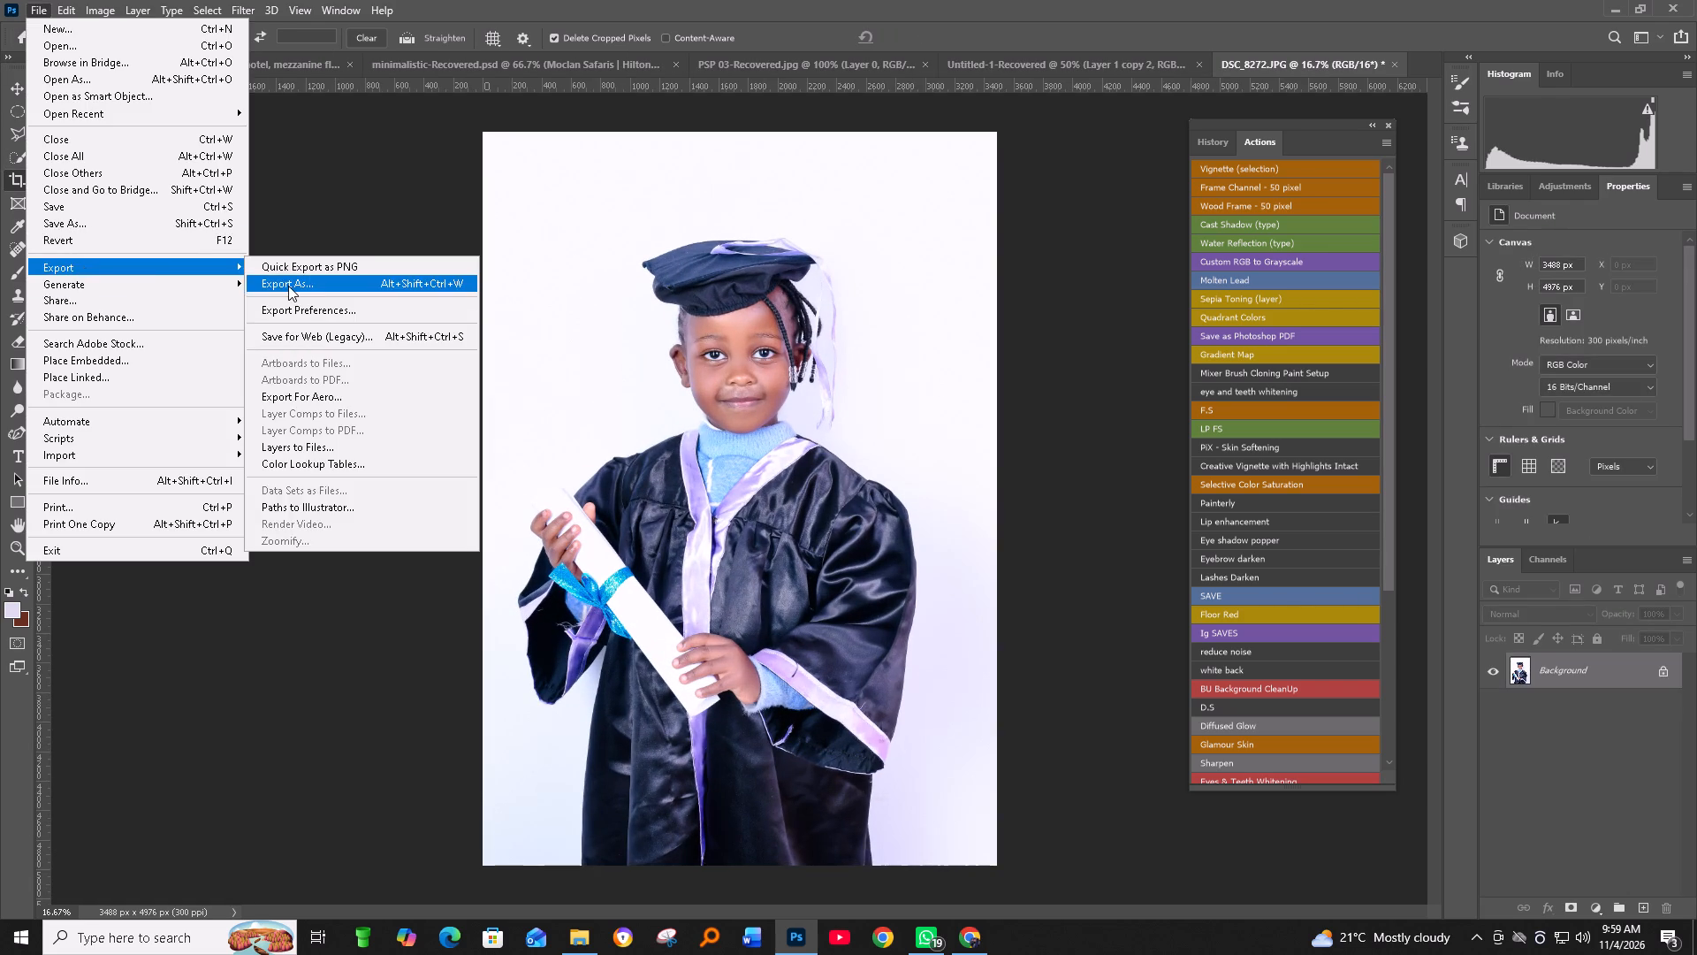
pyautogui.click(288, 286)
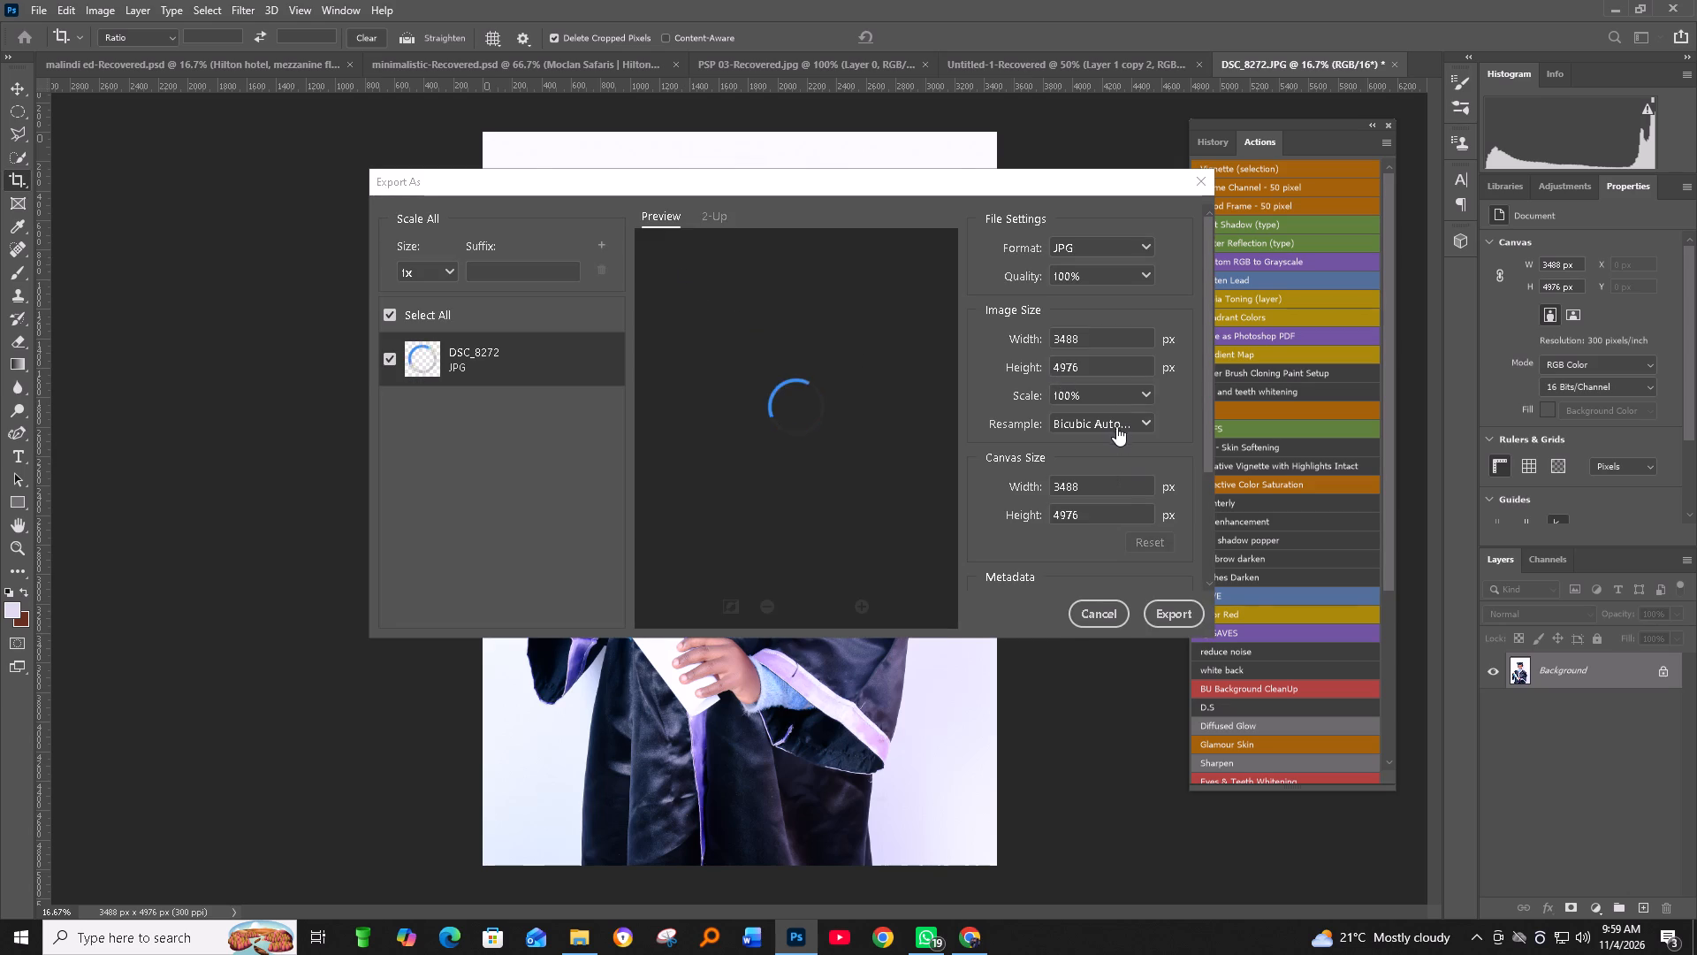
pyautogui.click(1115, 424)
pyautogui.click(1124, 485)
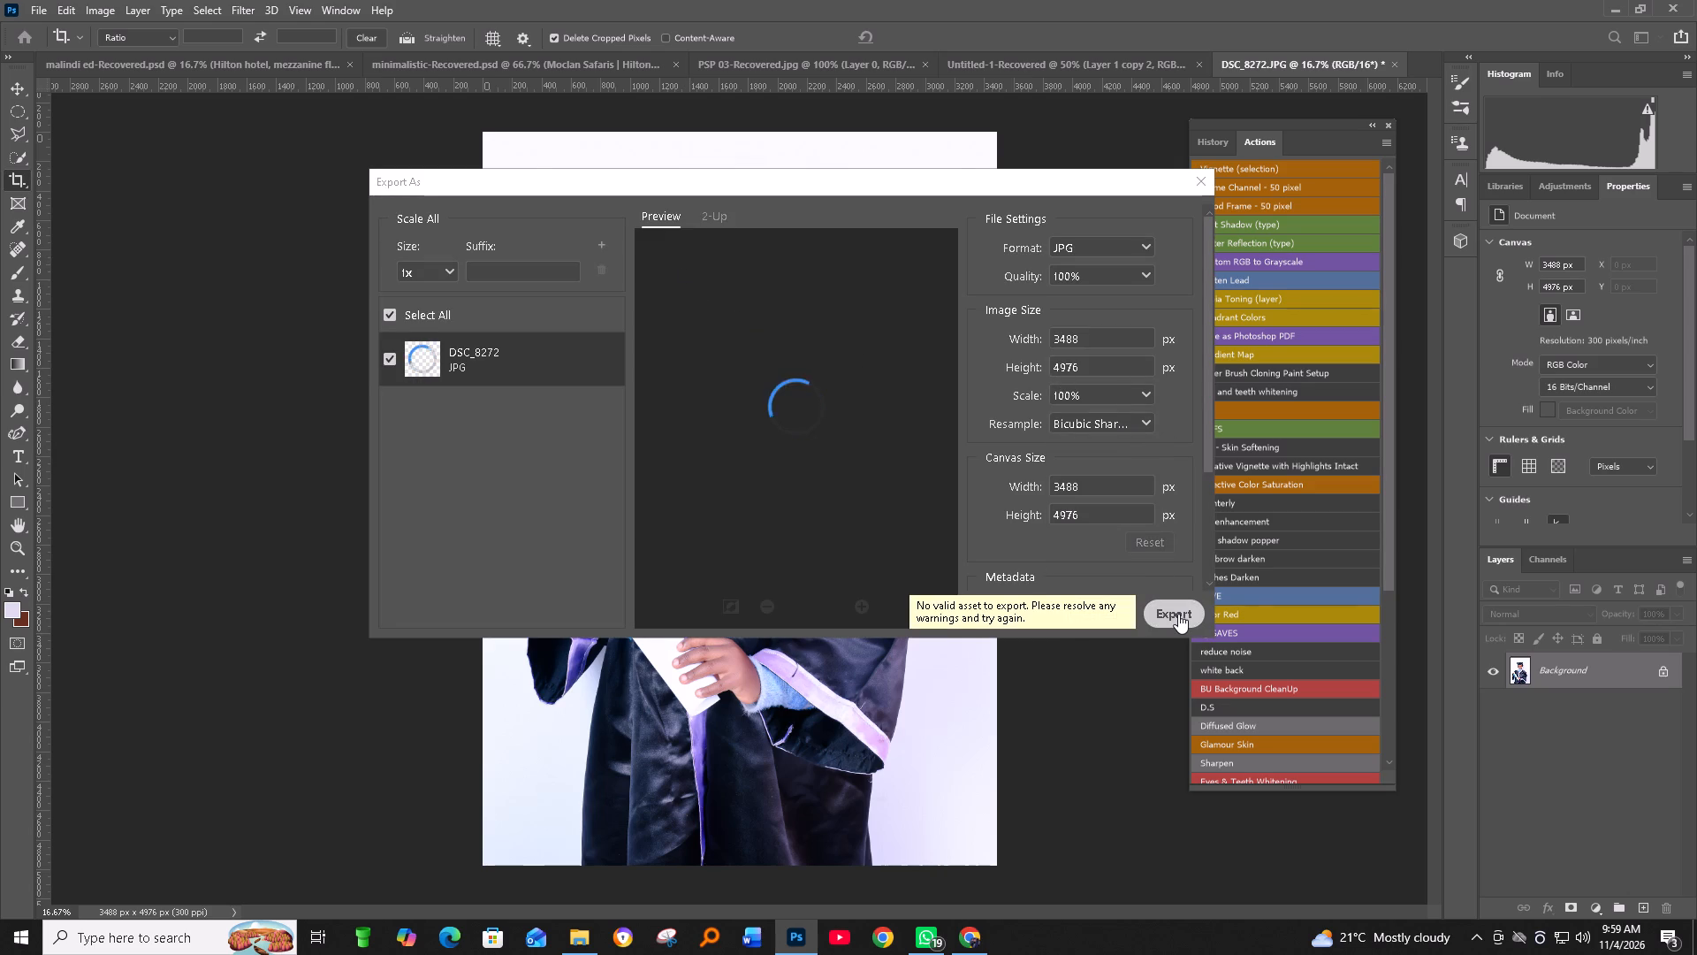
pyautogui.click(1178, 614)
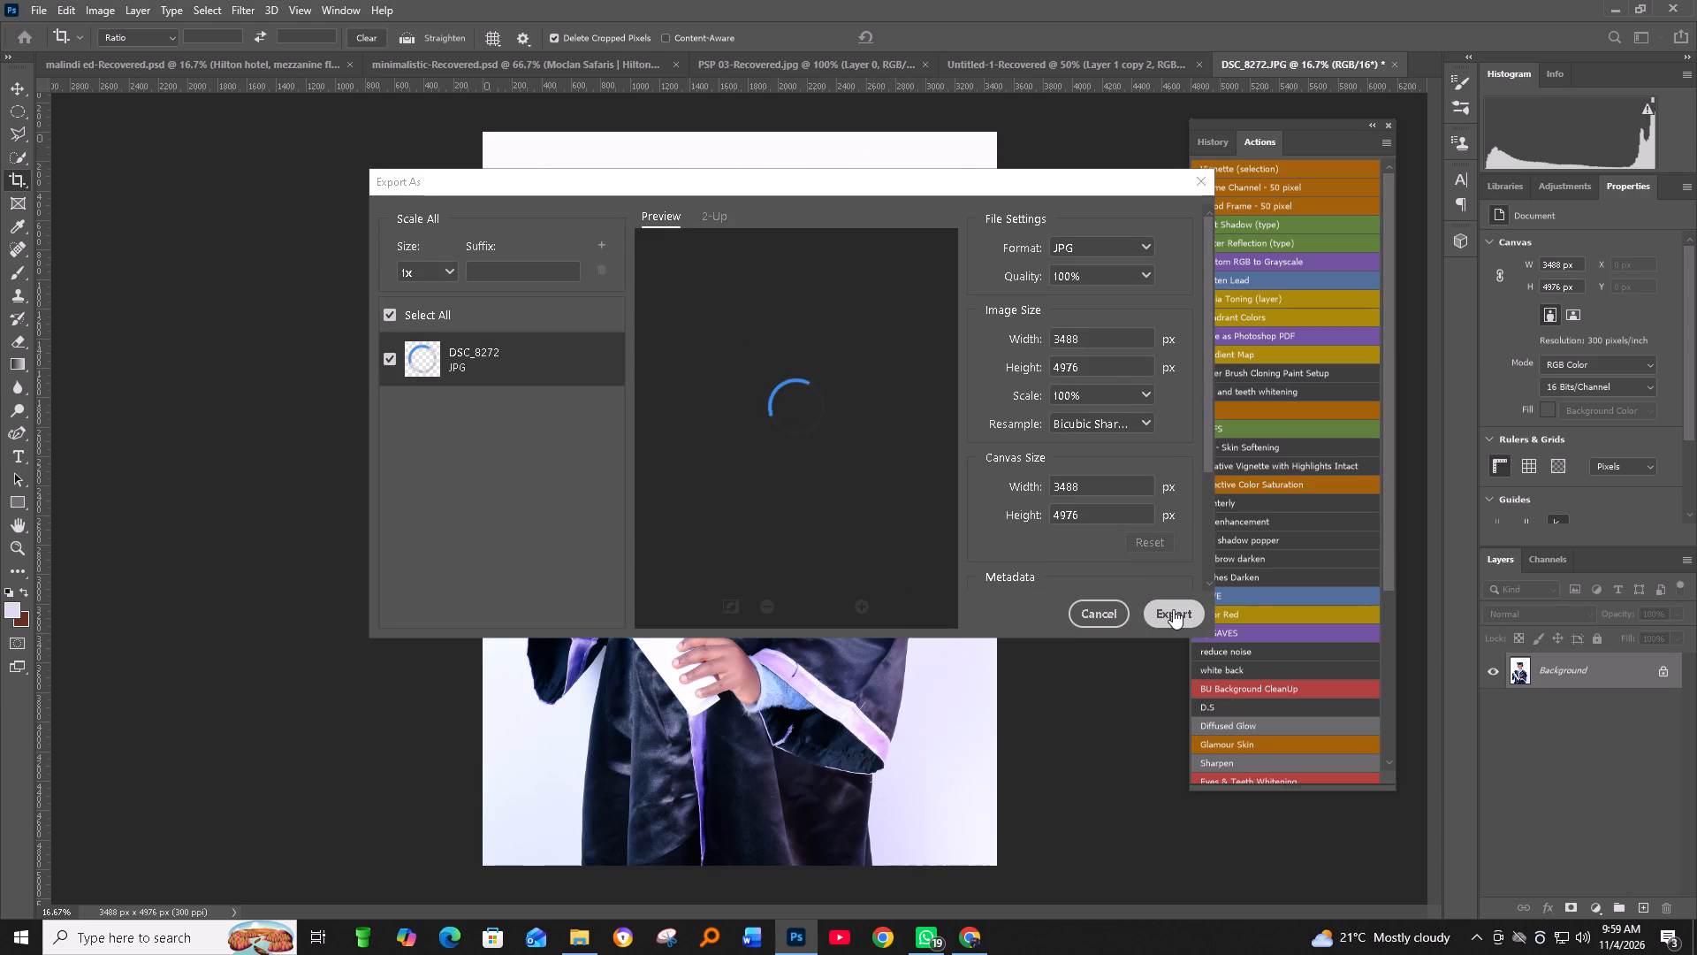
pyautogui.click(1173, 609)
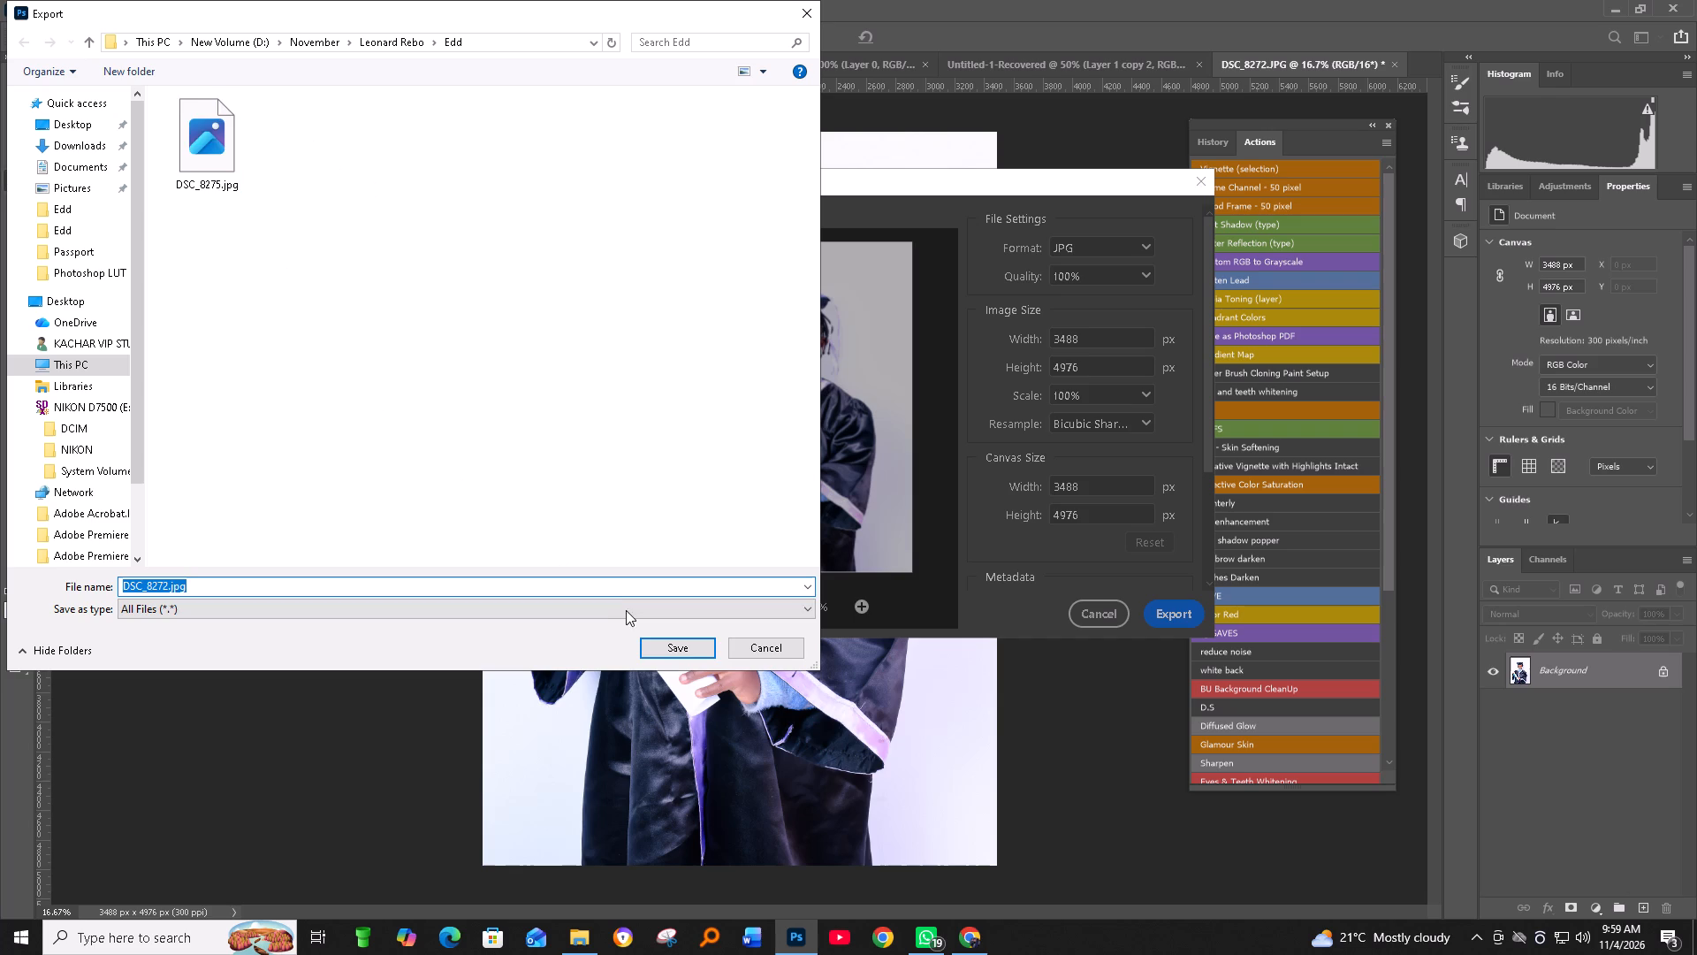
pyautogui.click(673, 646)
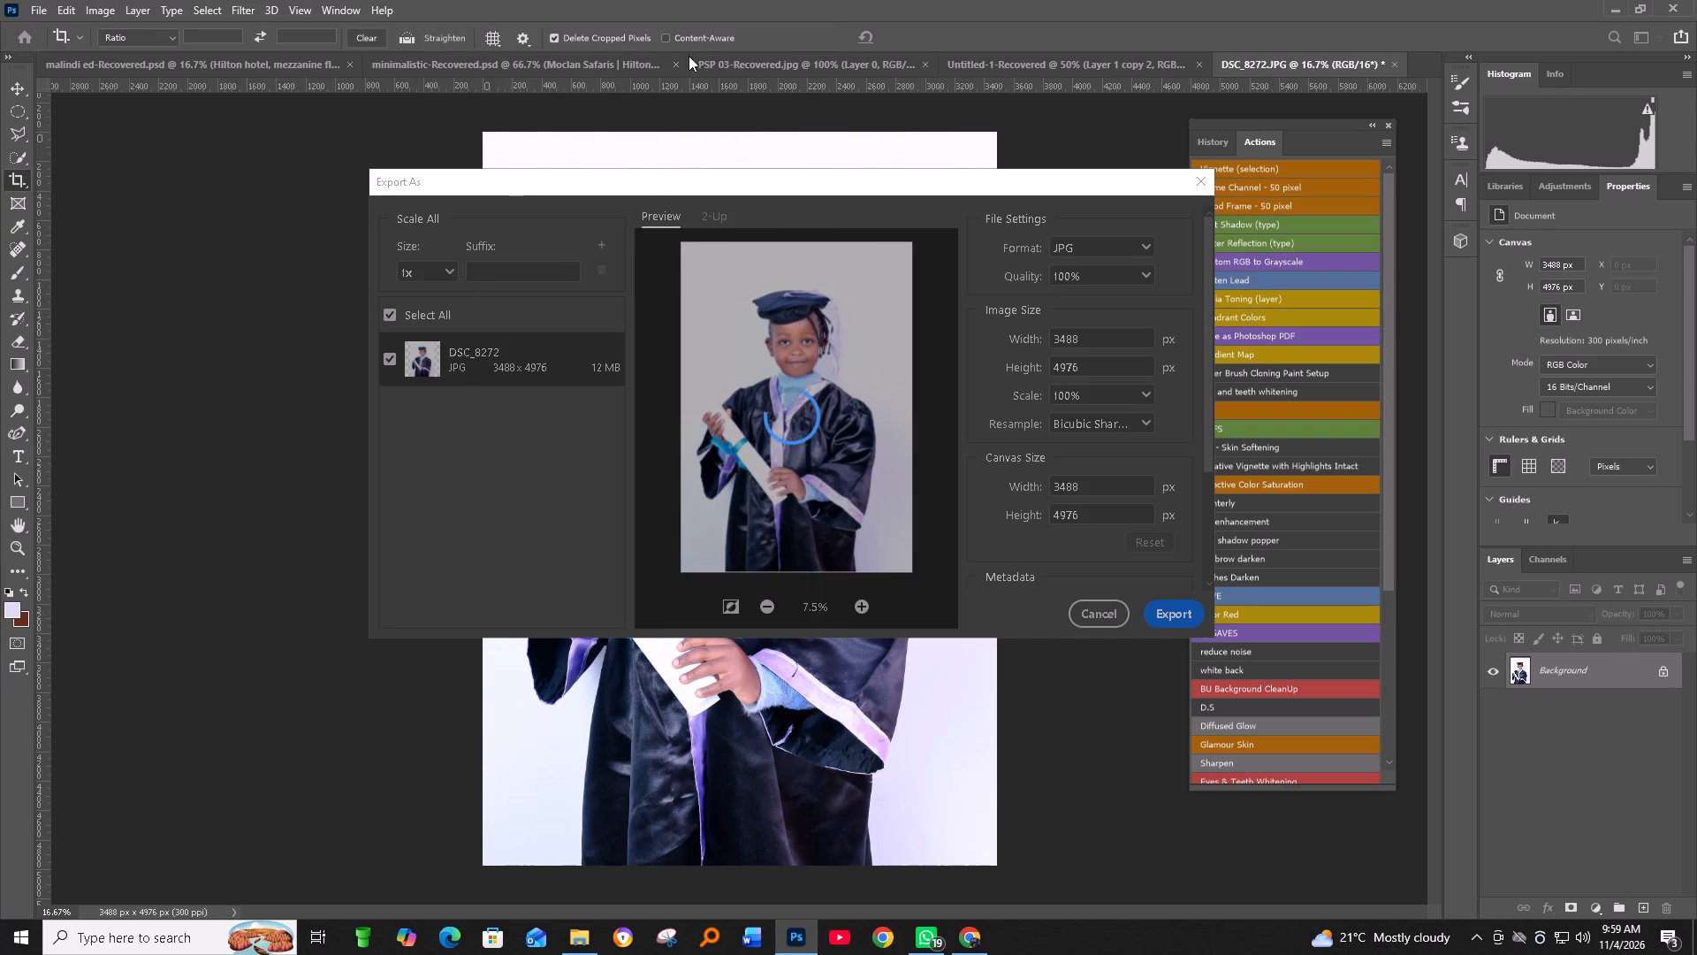
# Close the DSC_8272.JPG document without saving its changes.
pyautogui.click(1395, 63)
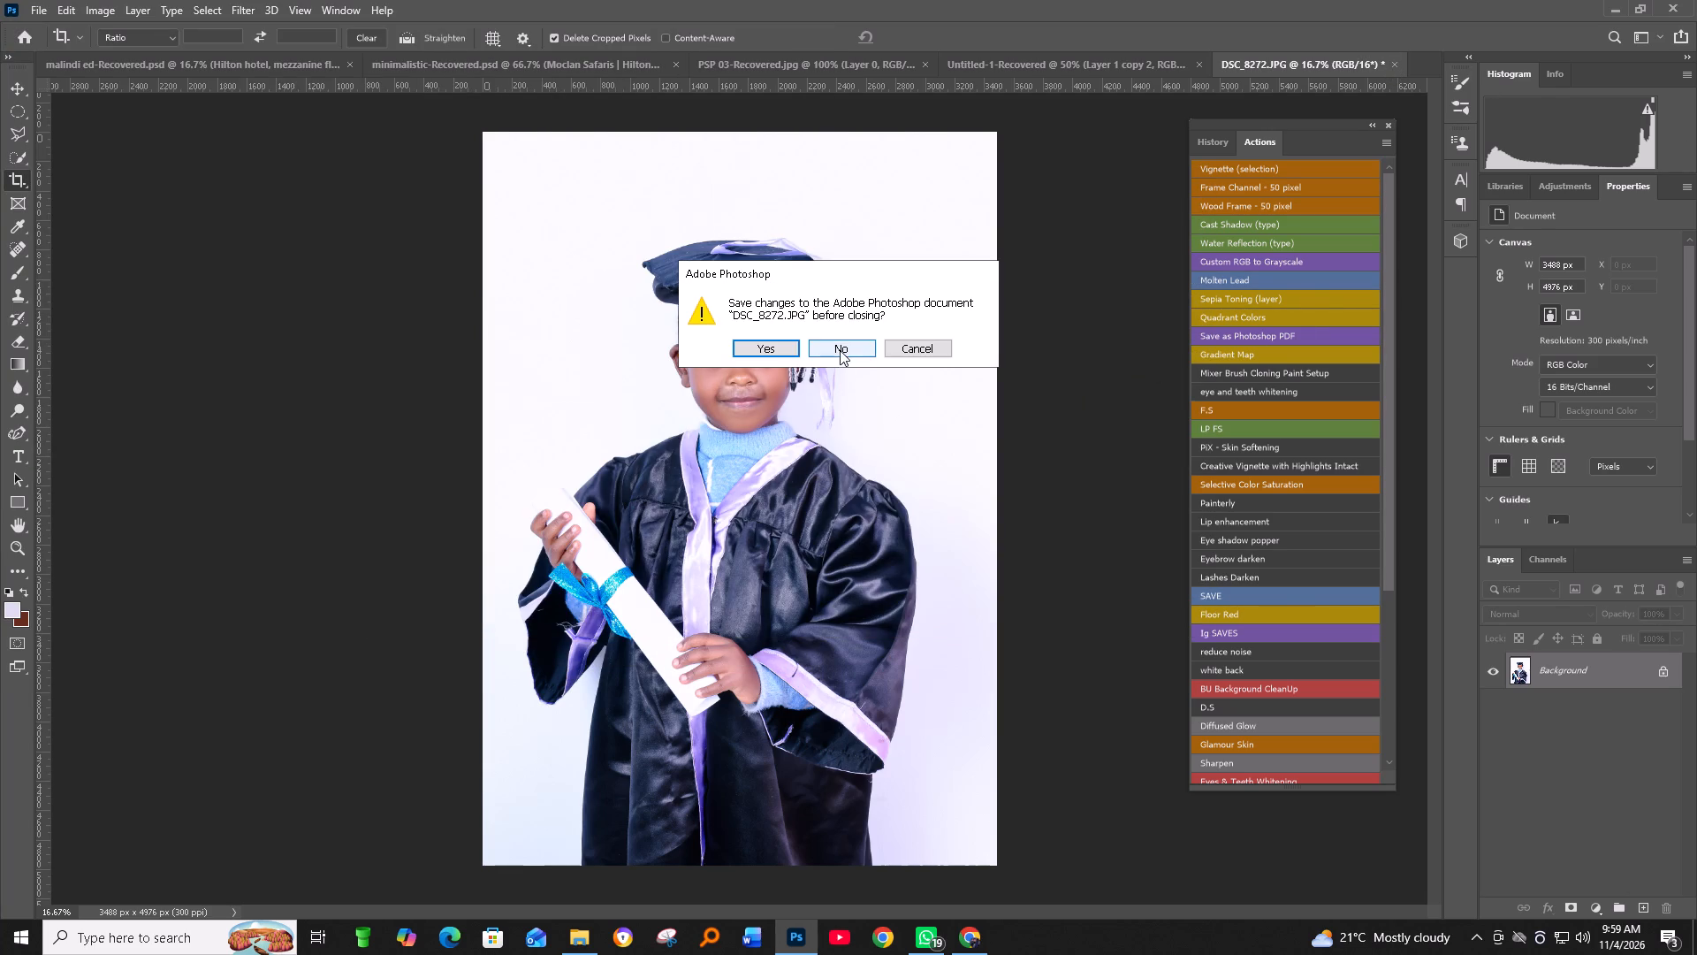
pyautogui.click(840, 350)
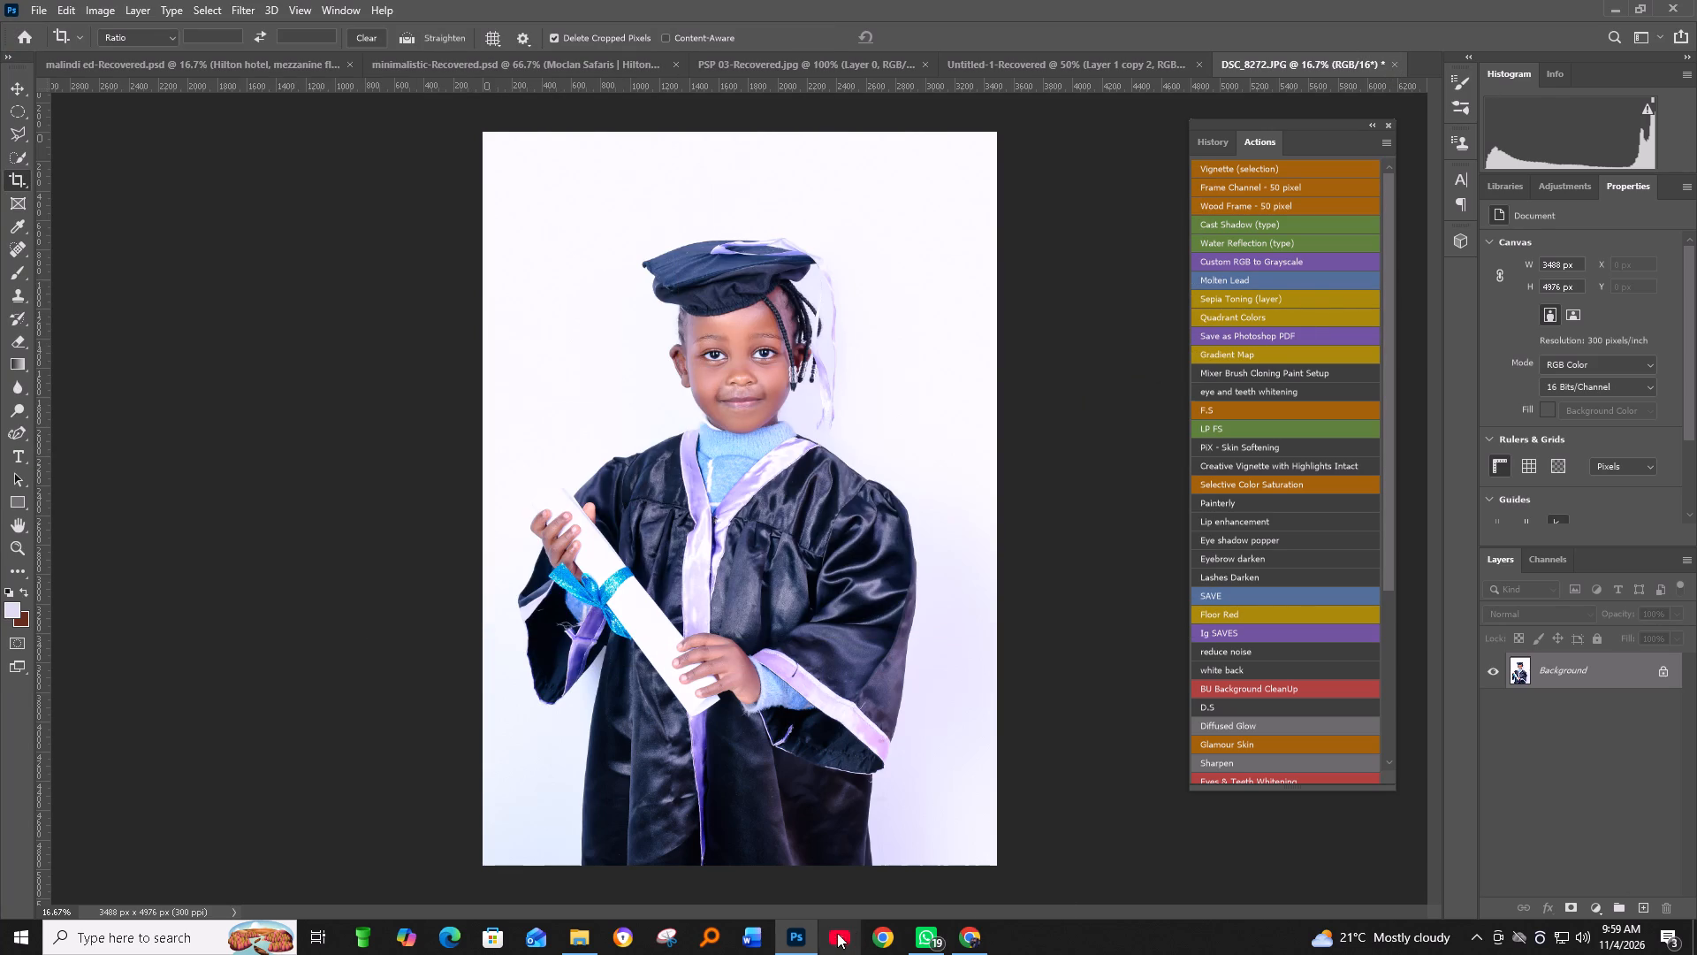
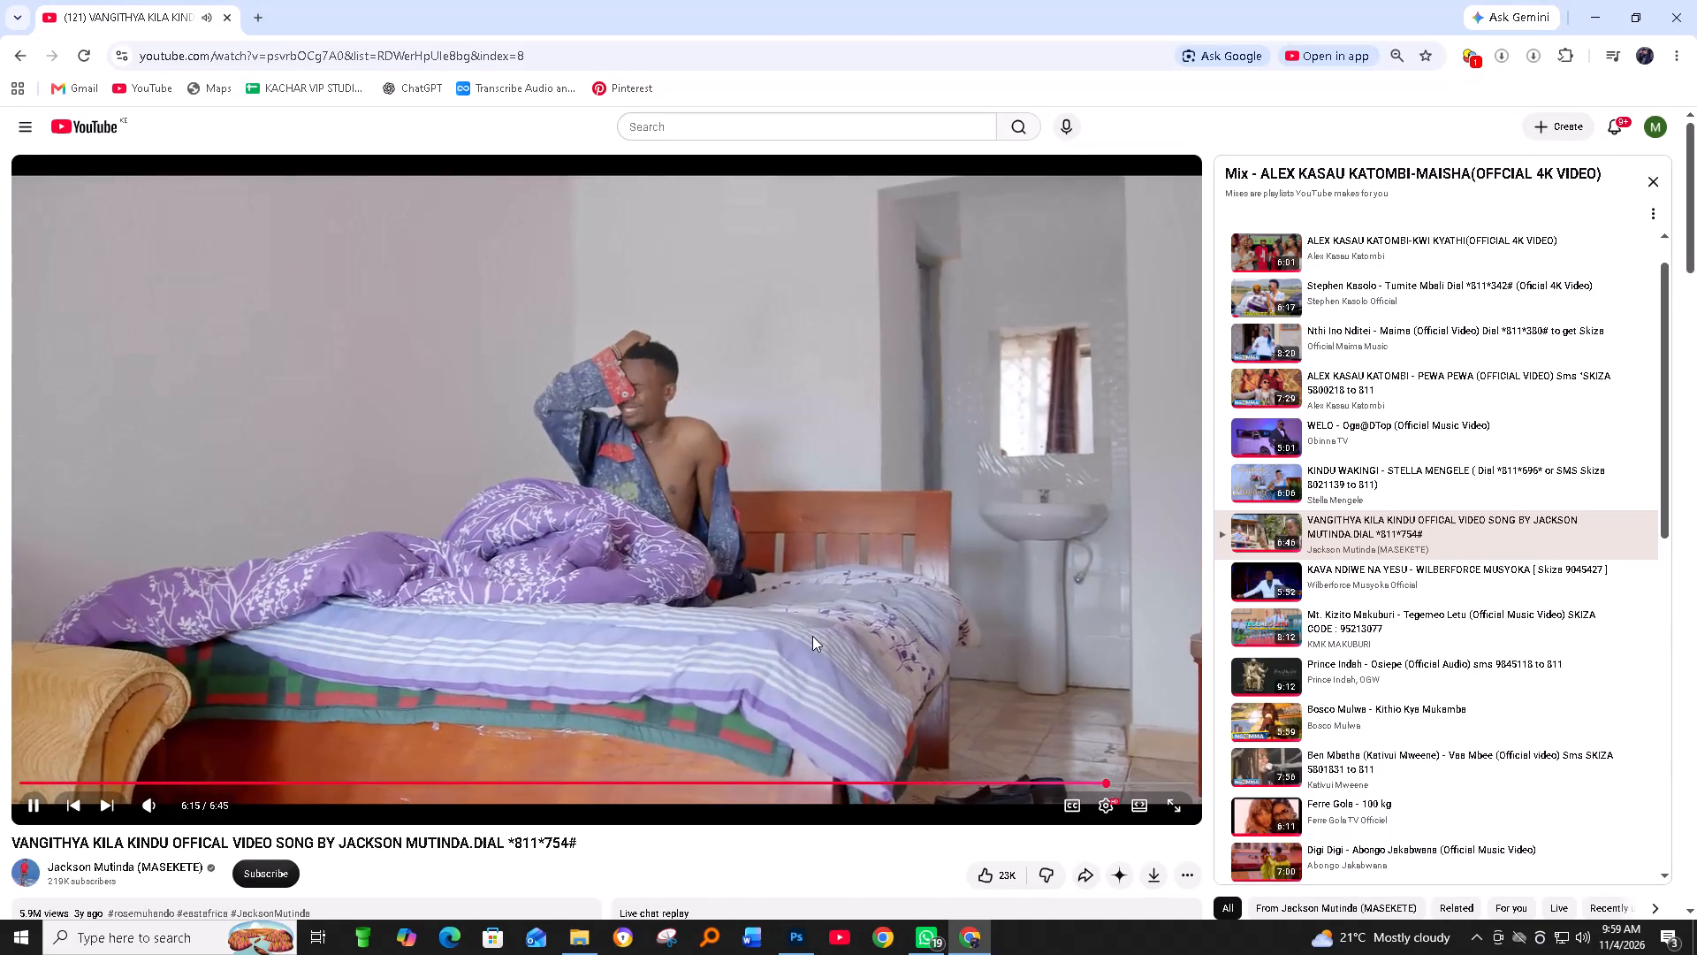
# Play the KINDU WAKINGI video by Stella Mengele from the YouTube mix.
pyautogui.click(1343, 480)
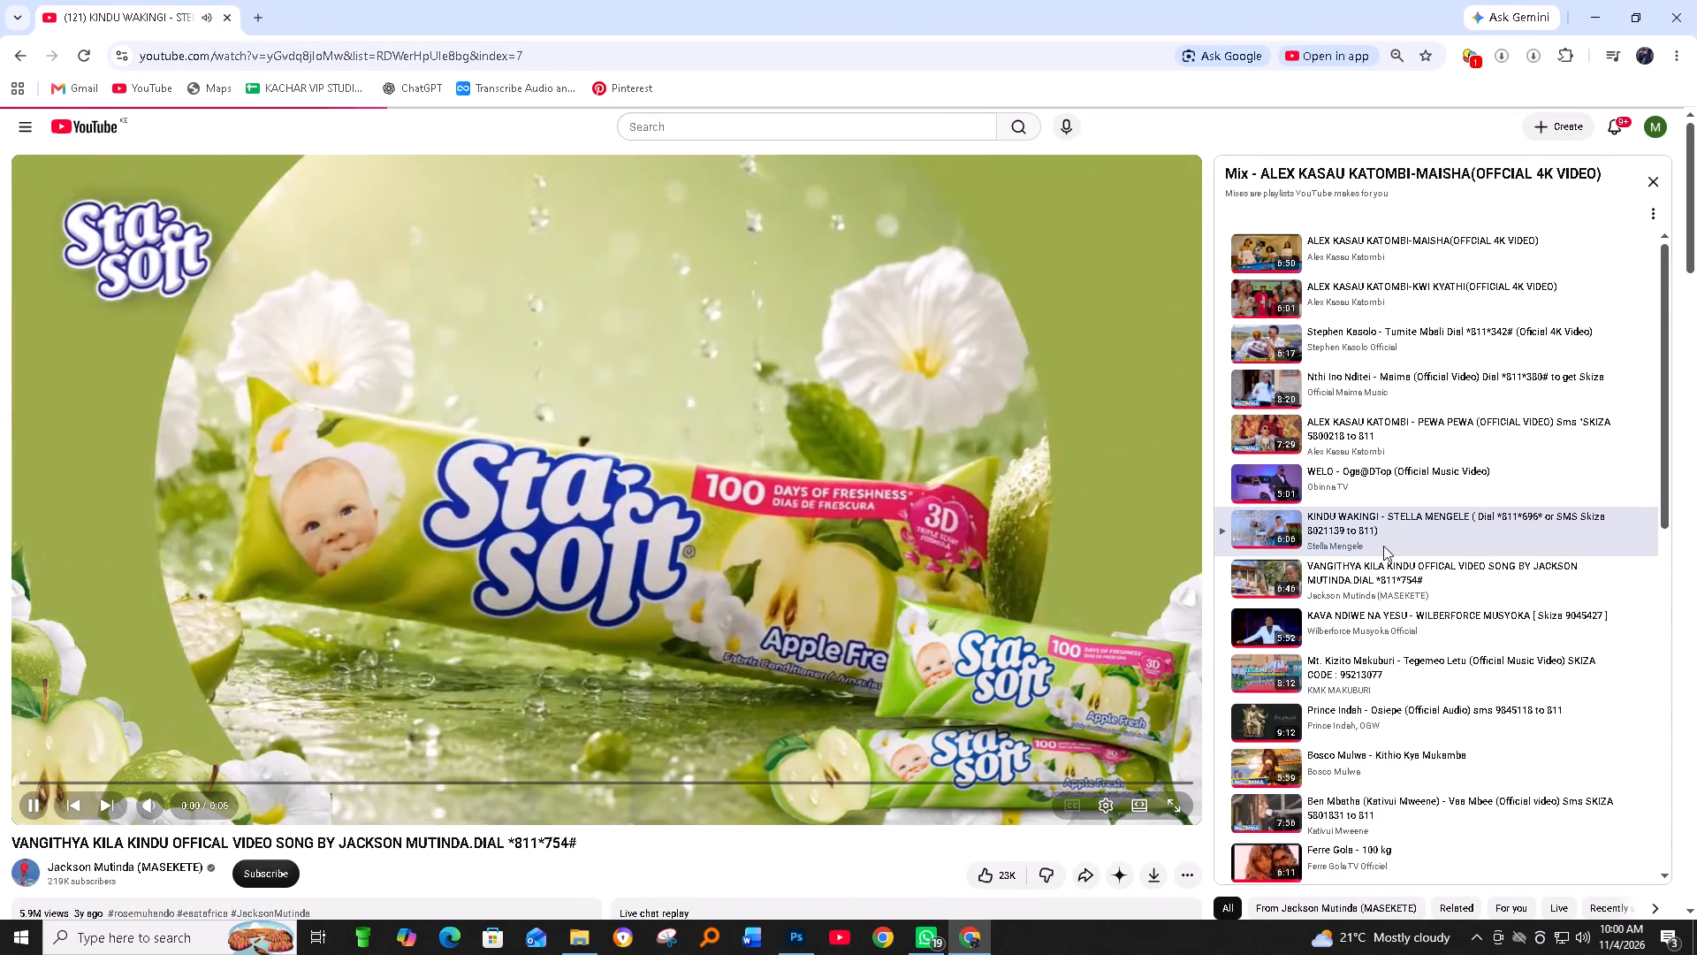
pyautogui.click(1383, 546)
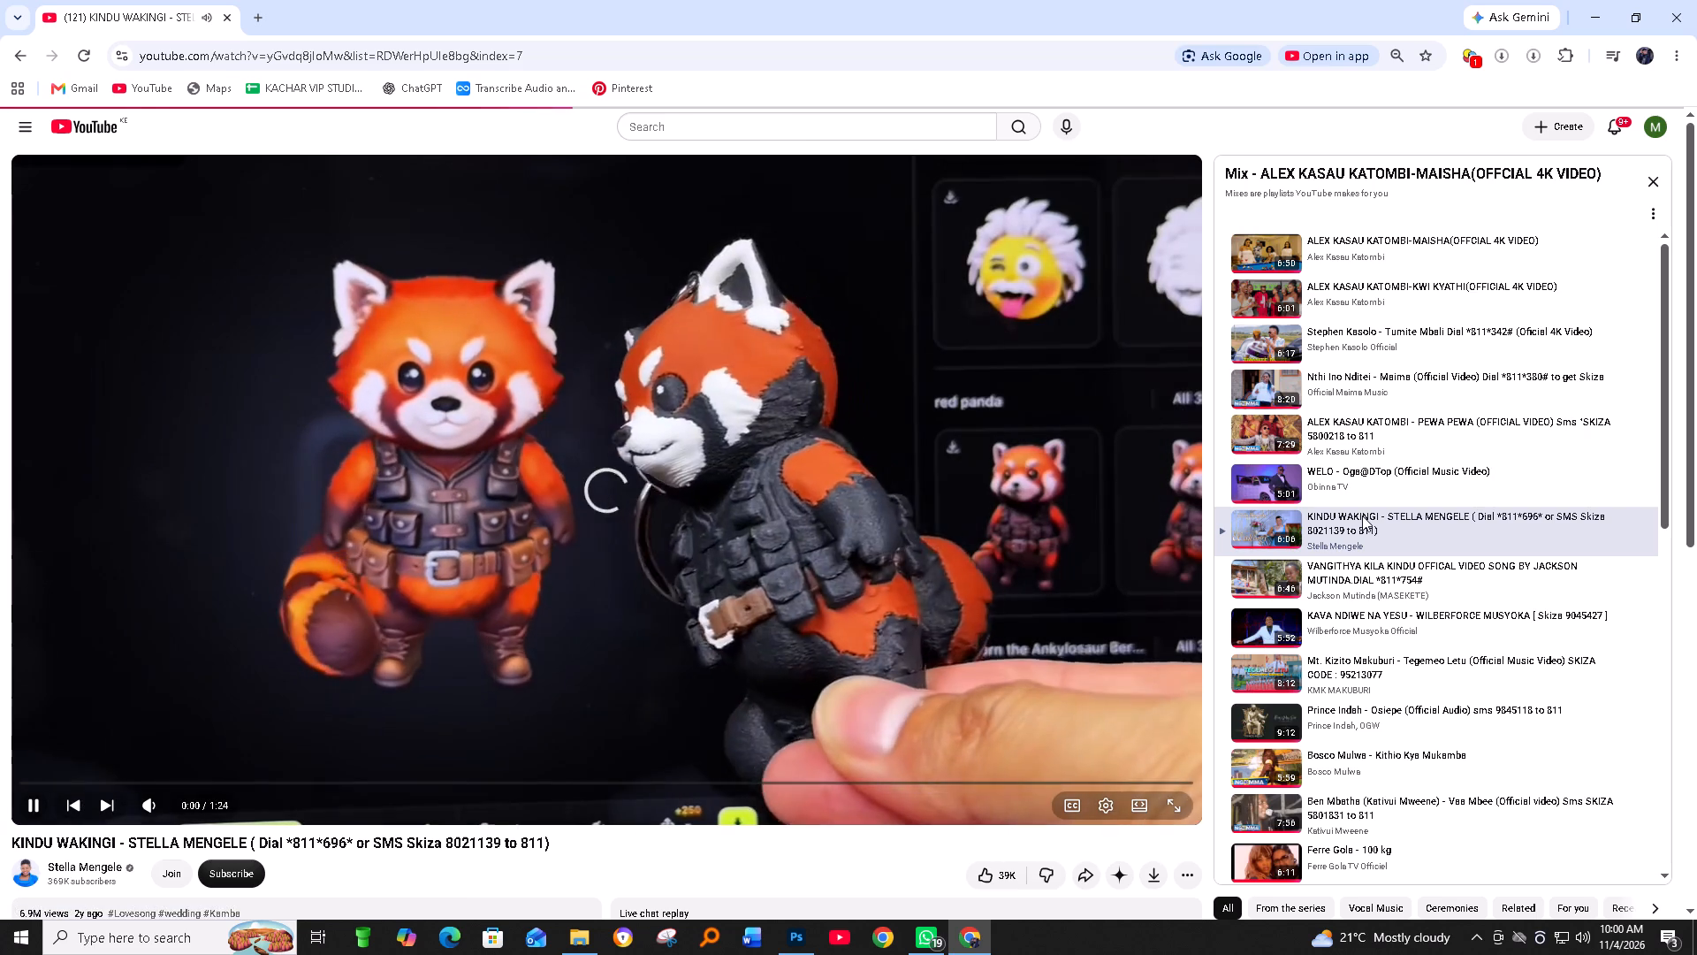
pyautogui.click(1422, 522)
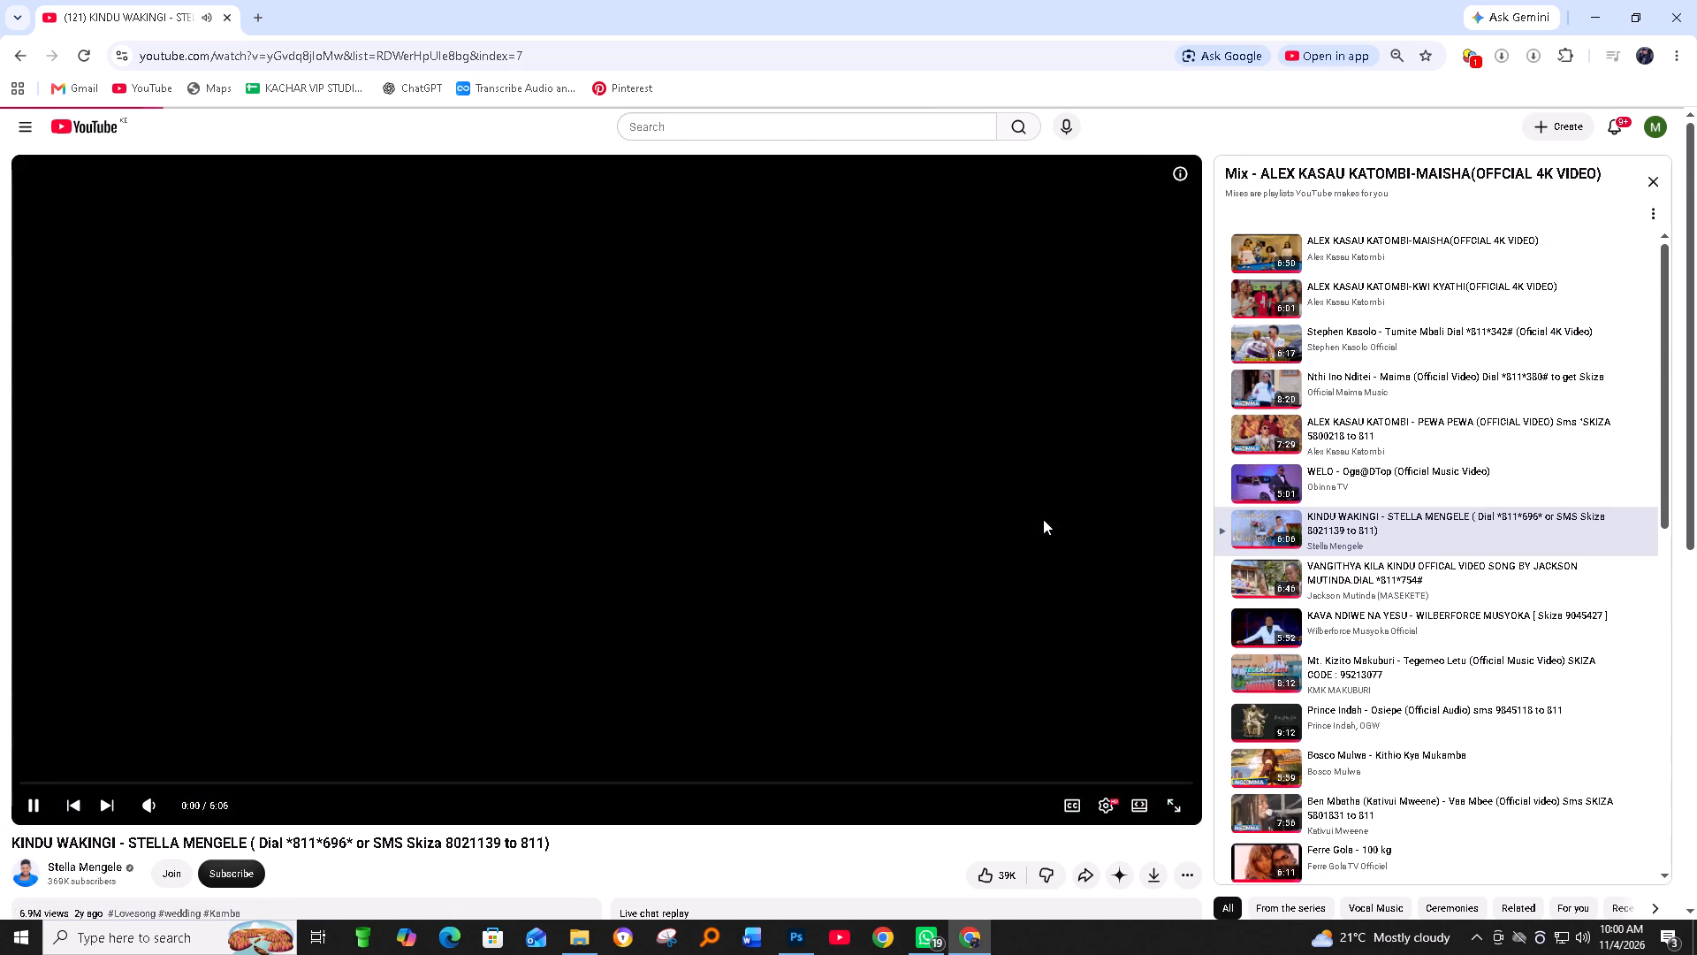
# Switch to Photoshop and close the two recovered travel flyers, malindi ed-Recovered.psd and minimalistic-Recovered.psd, without saving changes.
pyautogui.click(795, 938)
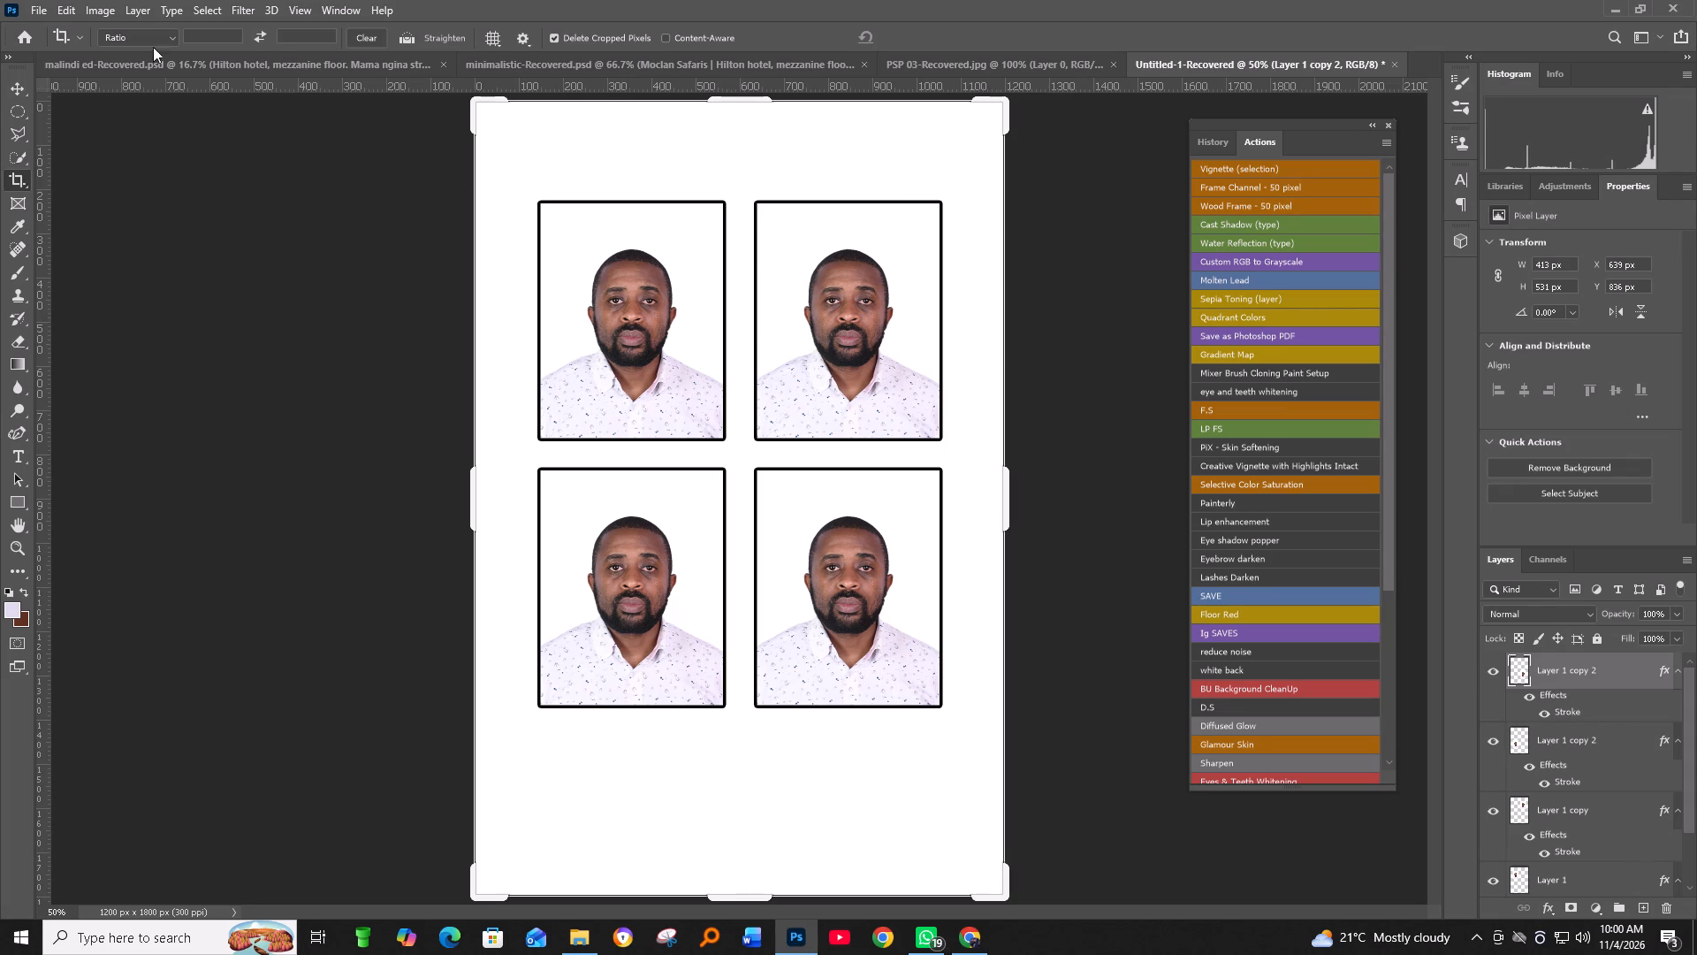
pyautogui.click(445, 65)
pyautogui.click(442, 65)
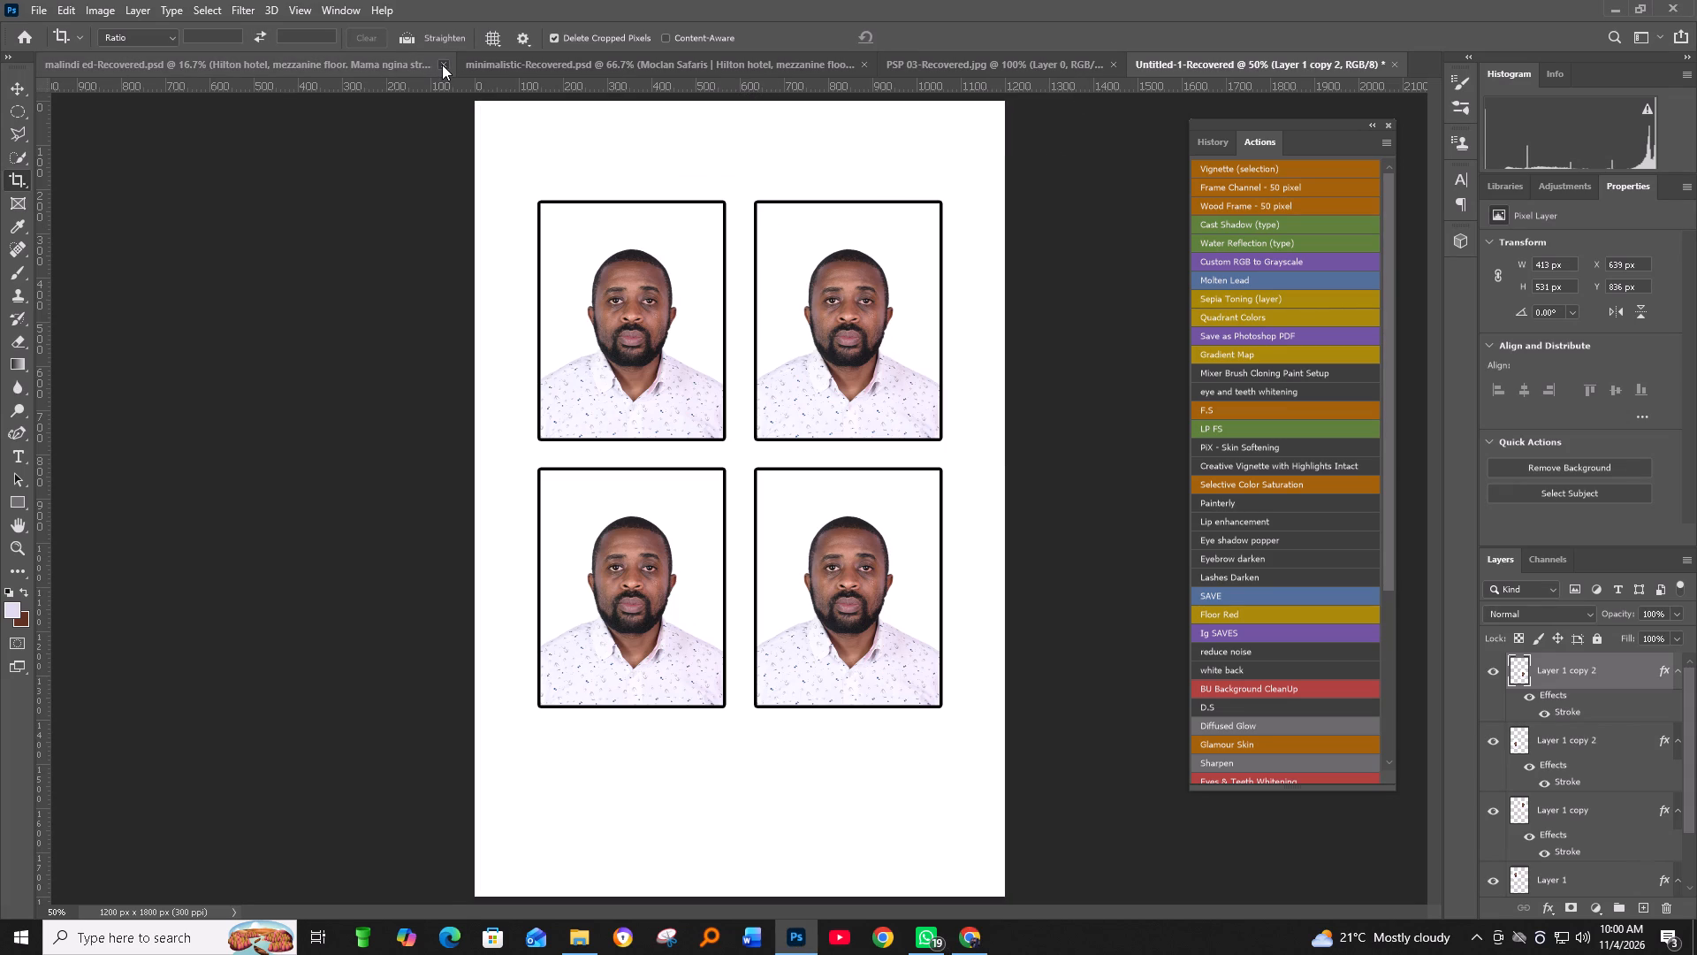
pyautogui.click(442, 65)
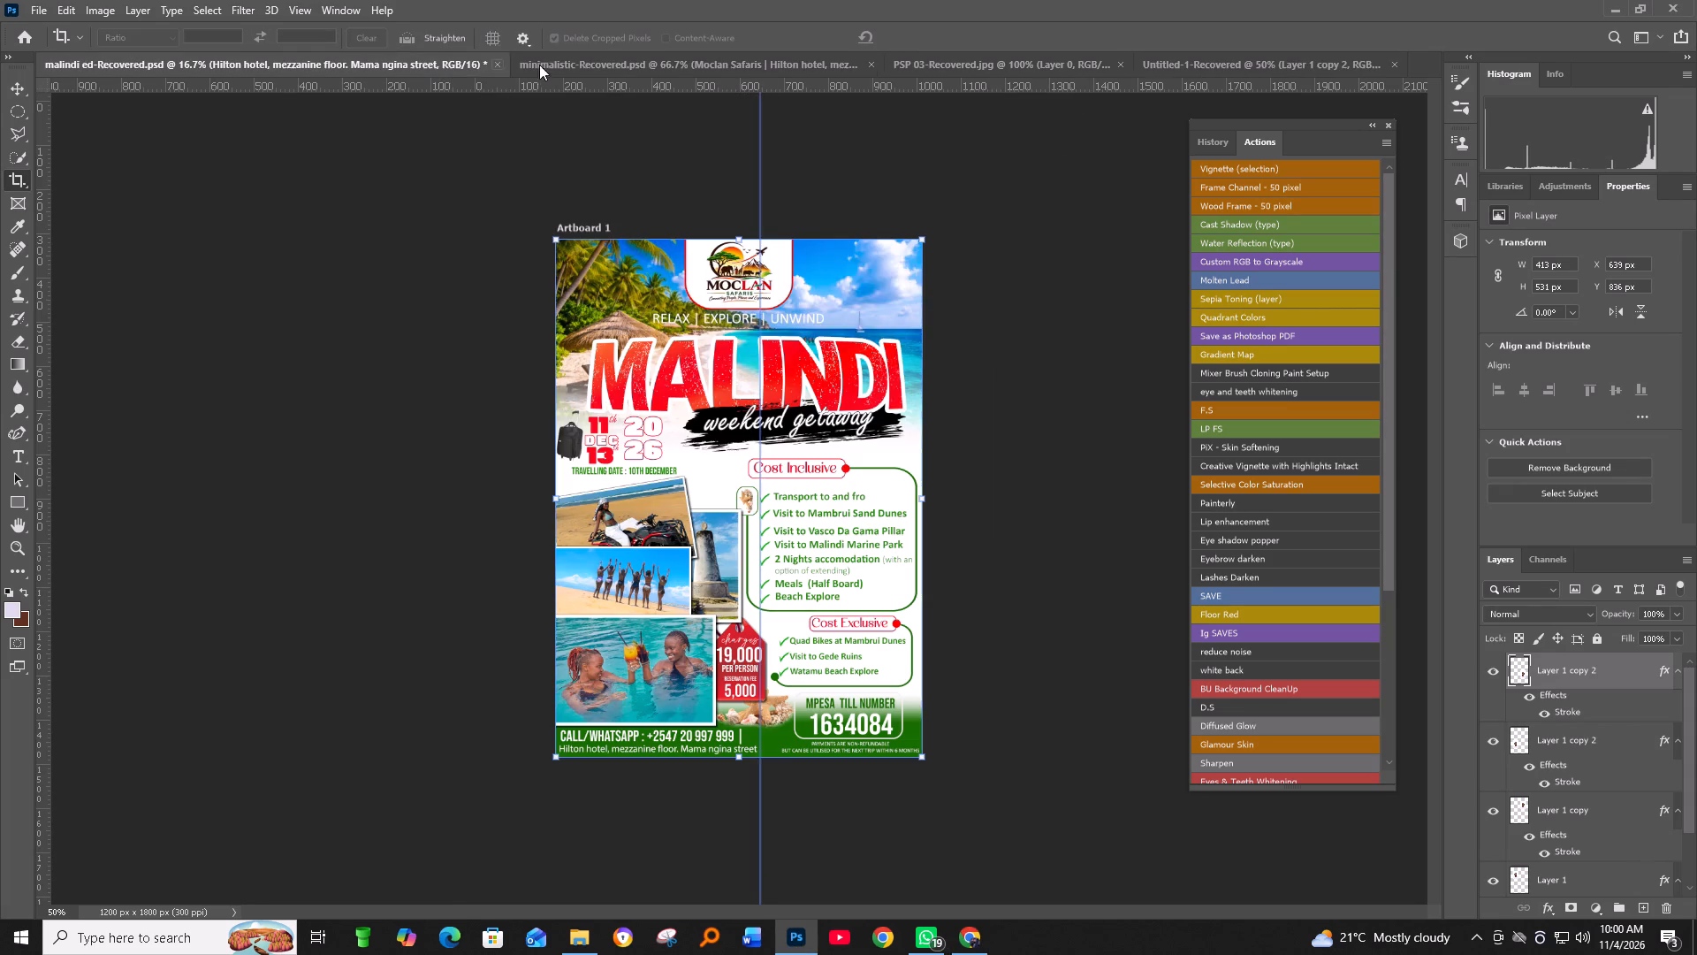
pyautogui.click(838, 338)
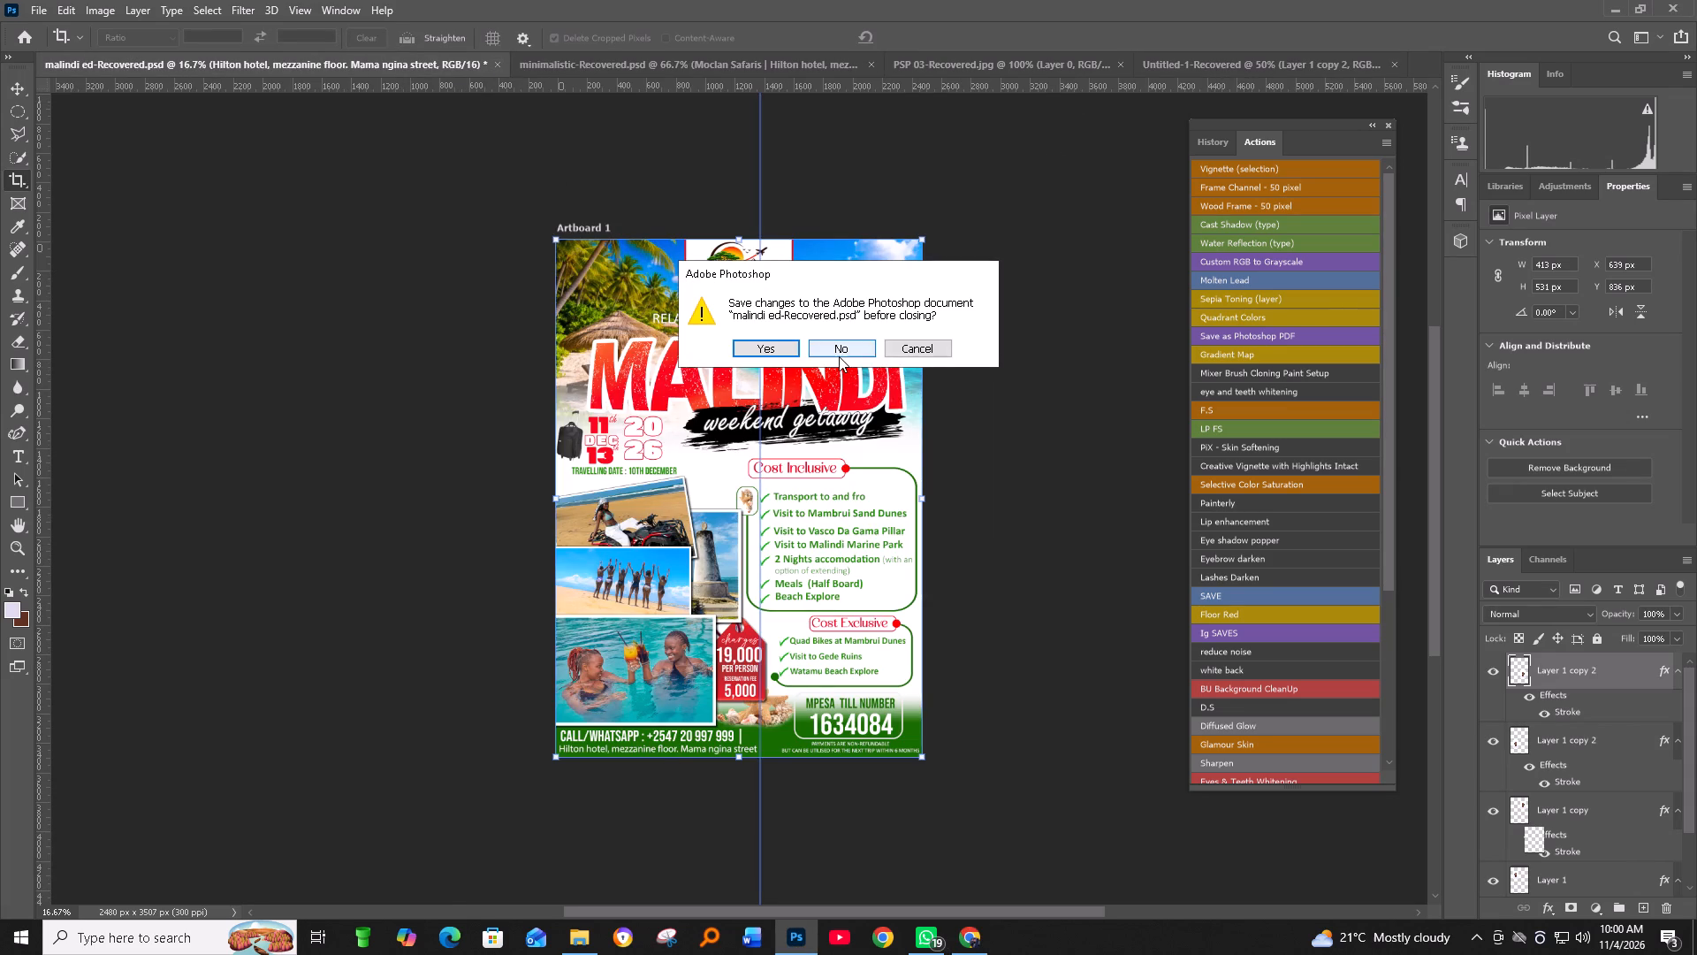
pyautogui.click(839, 356)
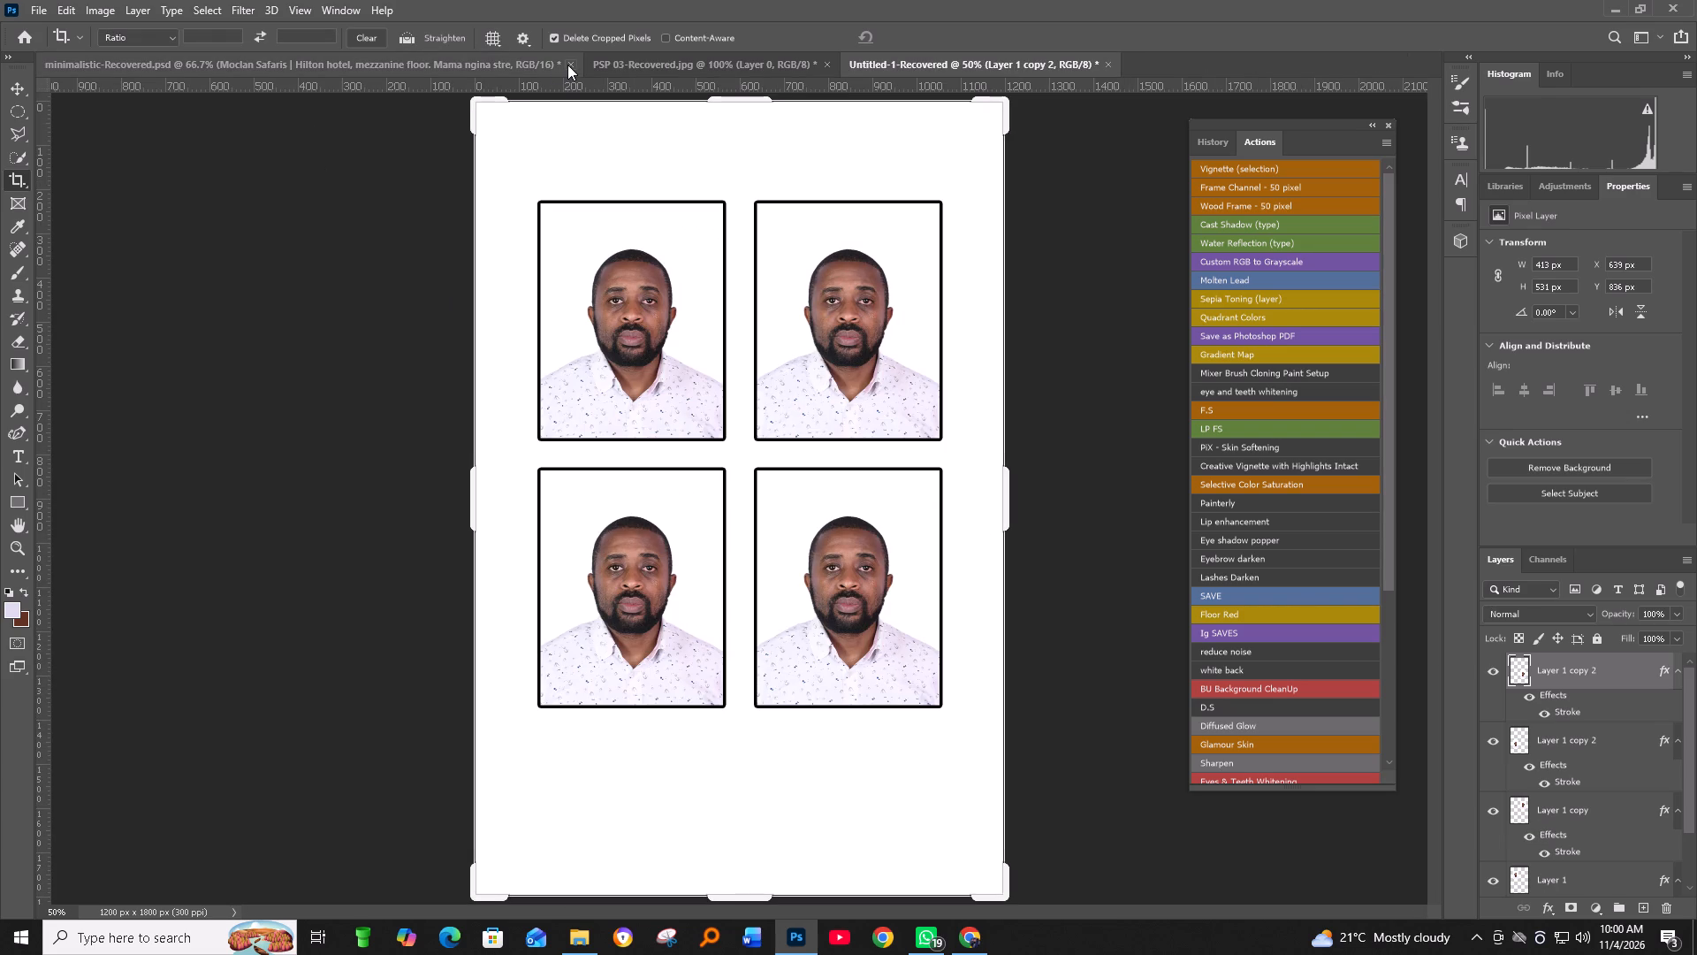
pyautogui.click(567, 65)
pyautogui.click(571, 65)
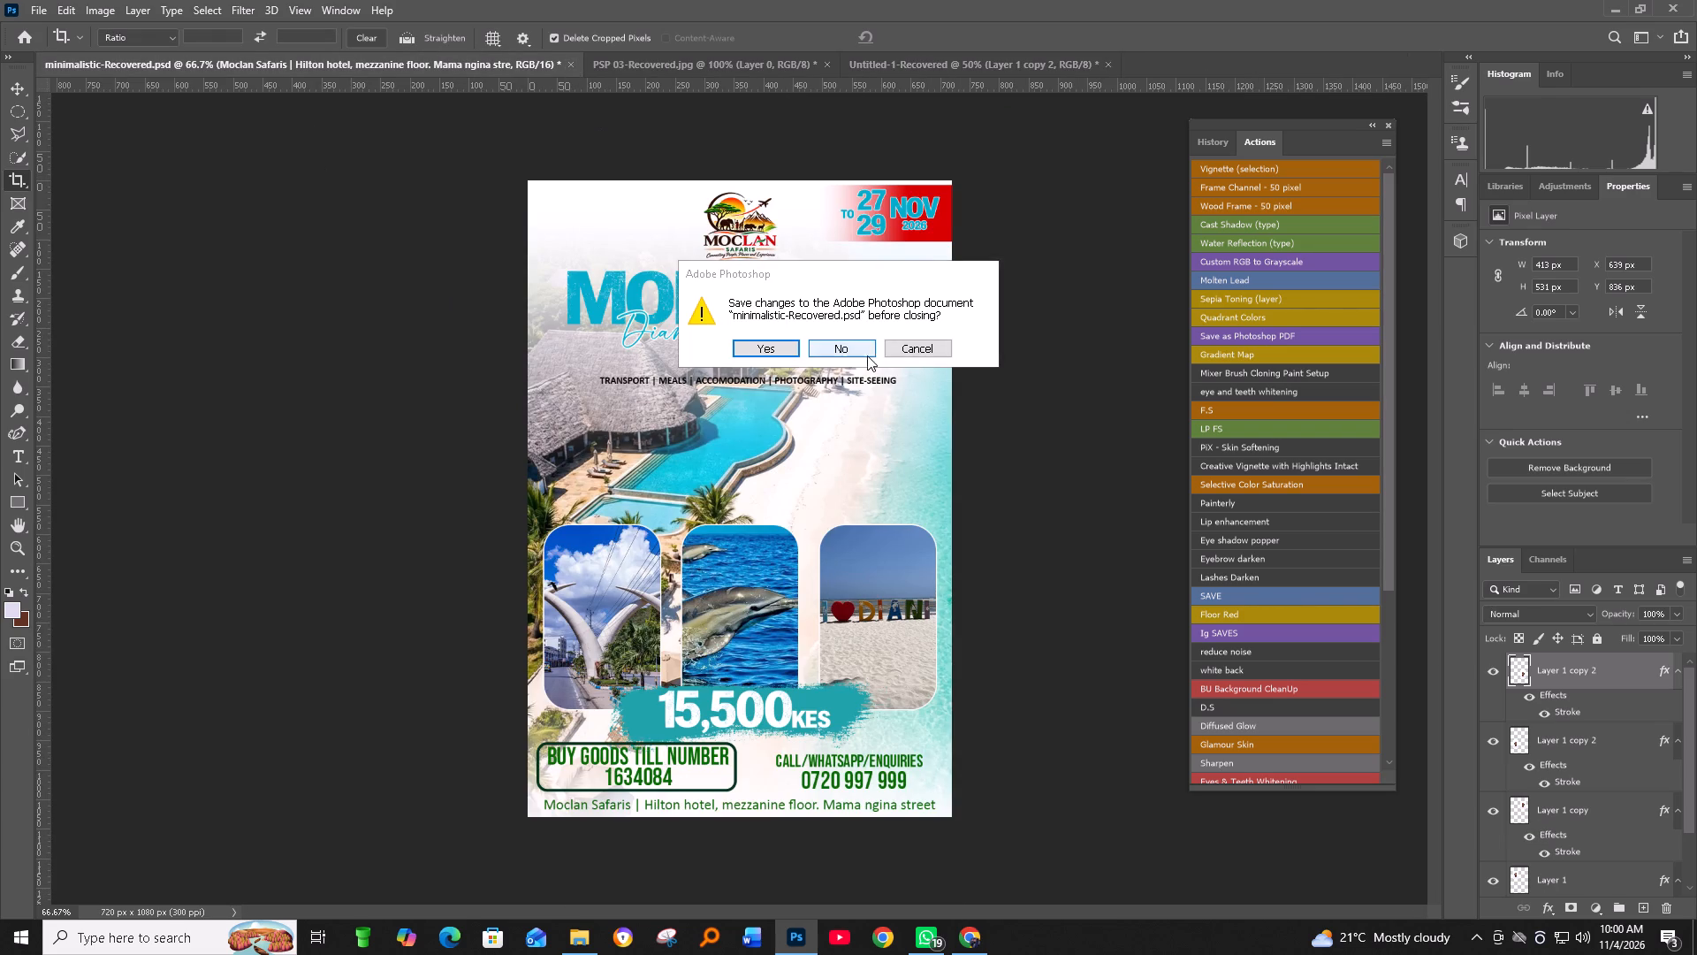
pyautogui.click(858, 351)
# Close the passport photo sheet Untitled-1-Recovered and the portrait PSP 03-Recovered.jpg without saving changes.
pyautogui.click(563, 63)
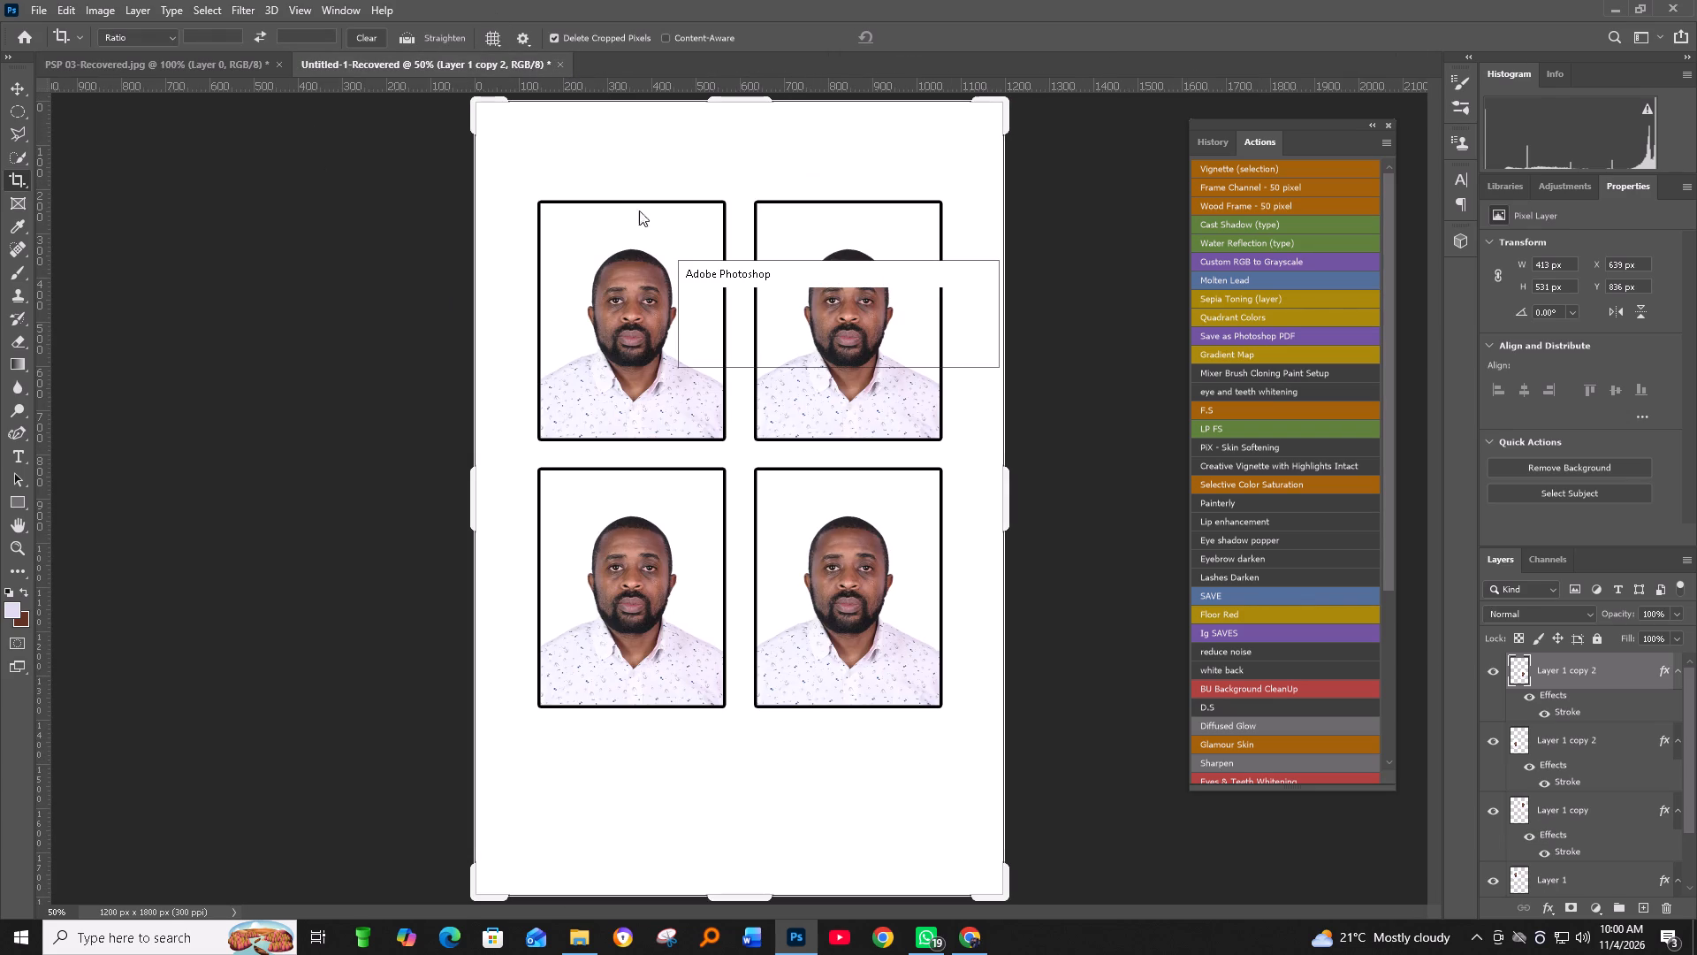
pyautogui.click(832, 339)
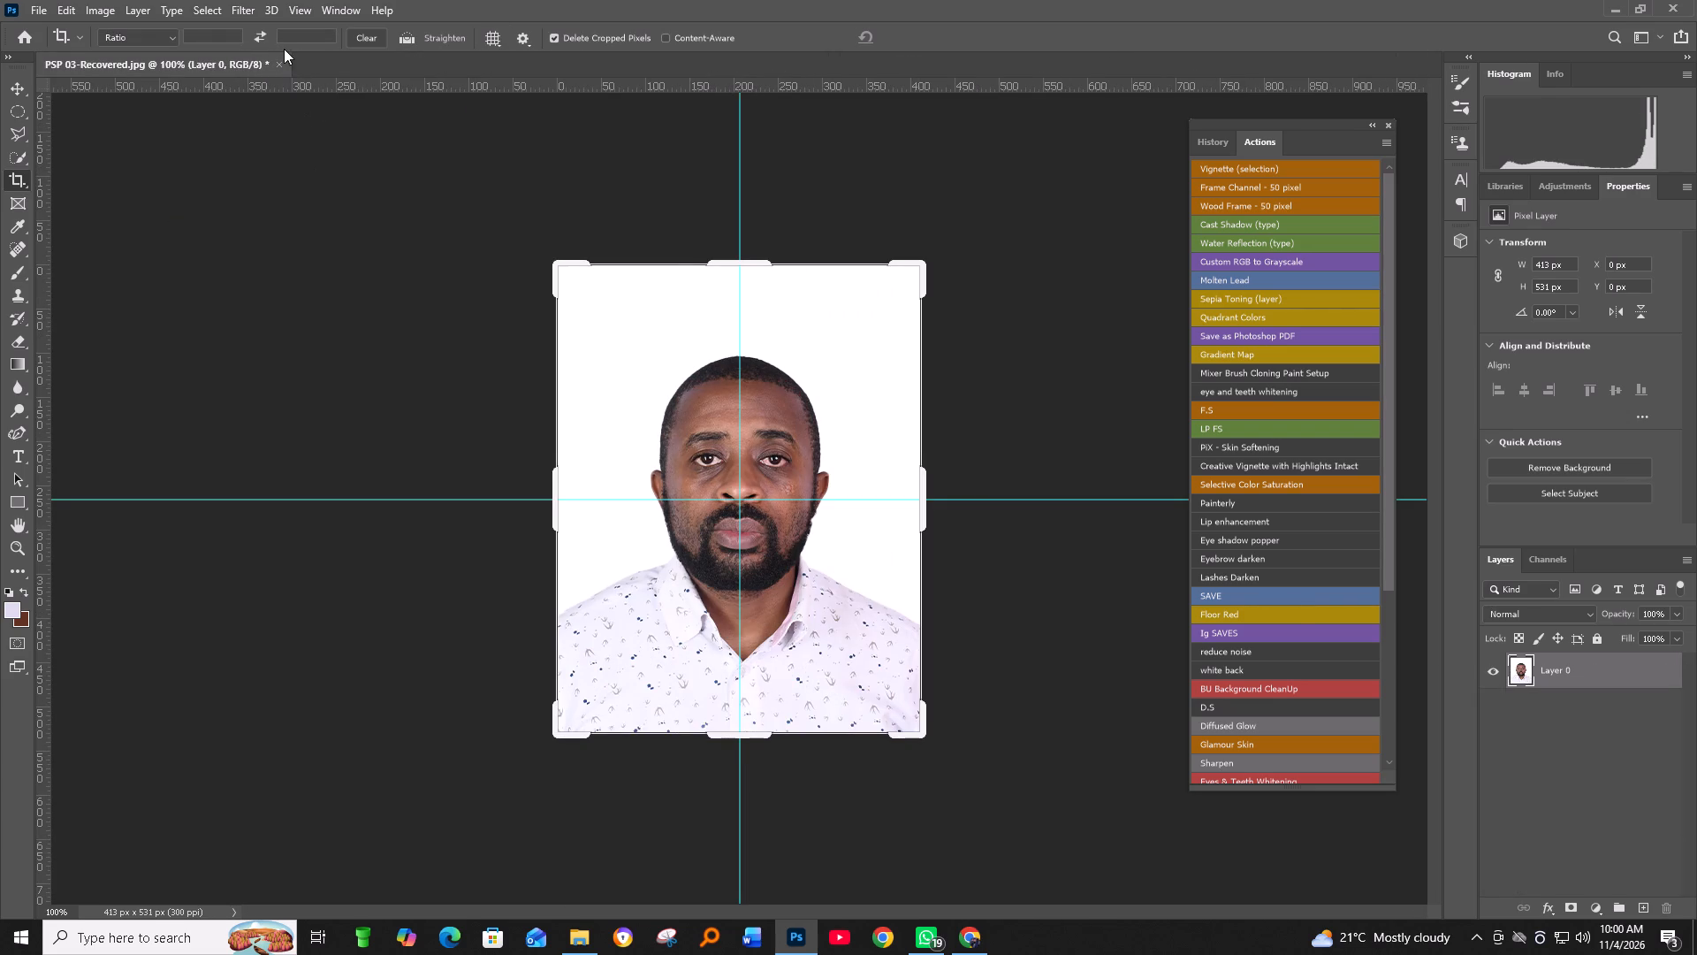
pyautogui.click(283, 62)
pyautogui.click(837, 347)
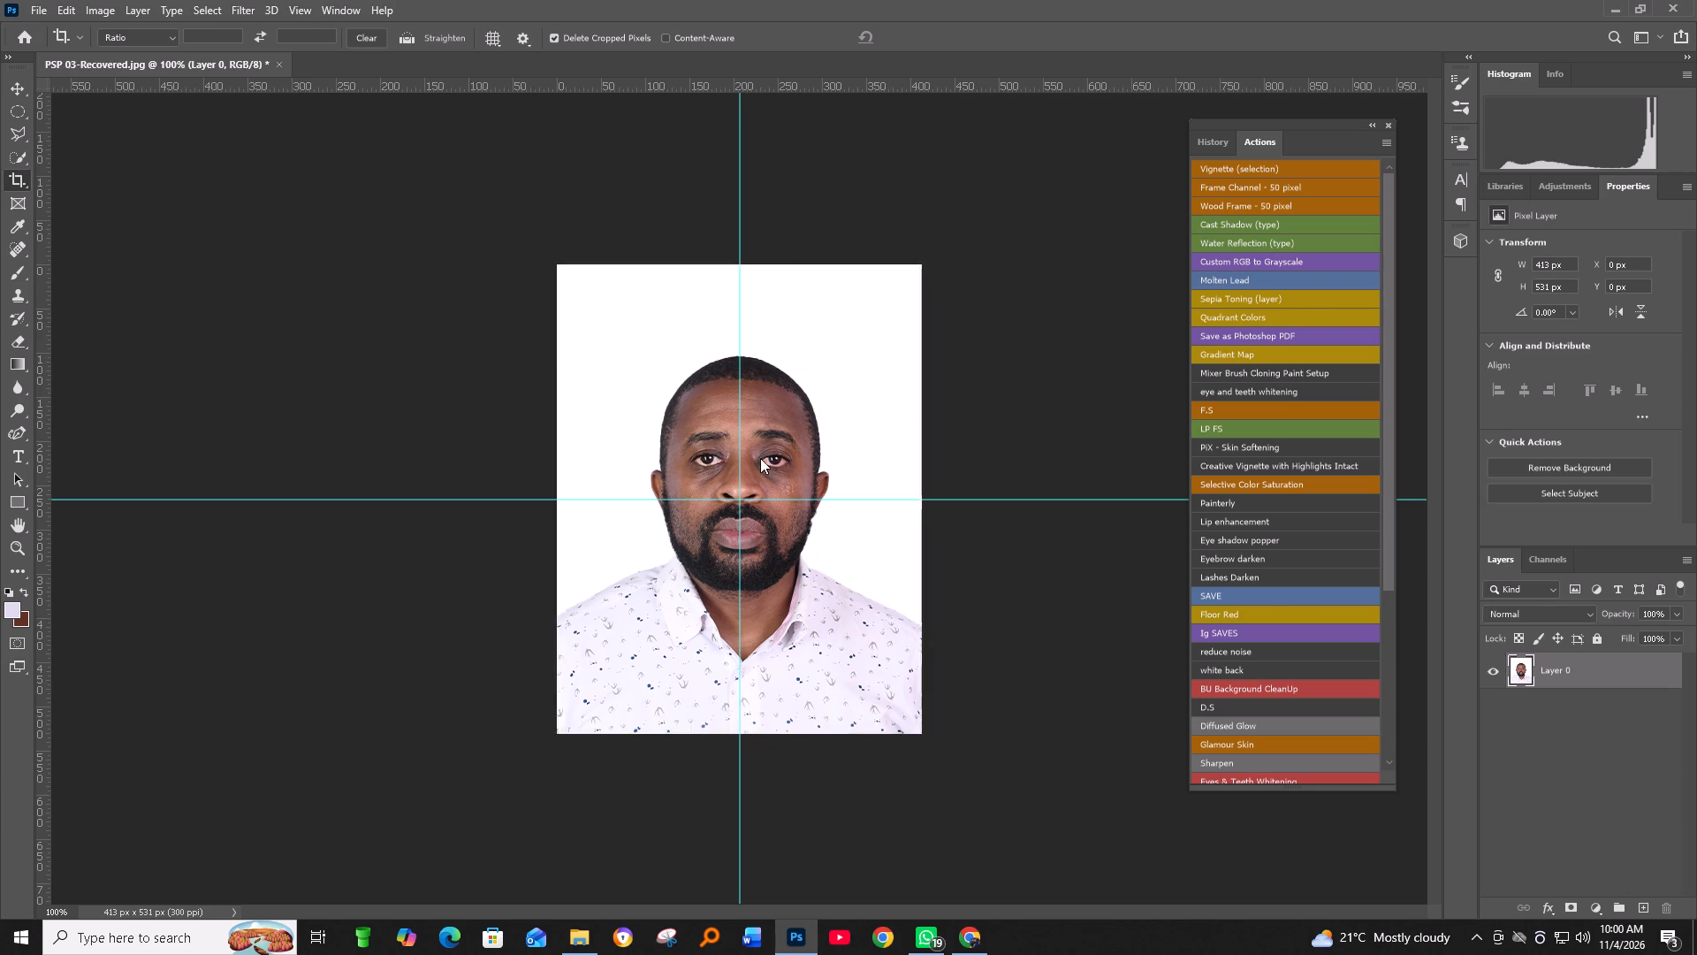
# Launch the Loggy3 app.
pyautogui.click(115, 944)
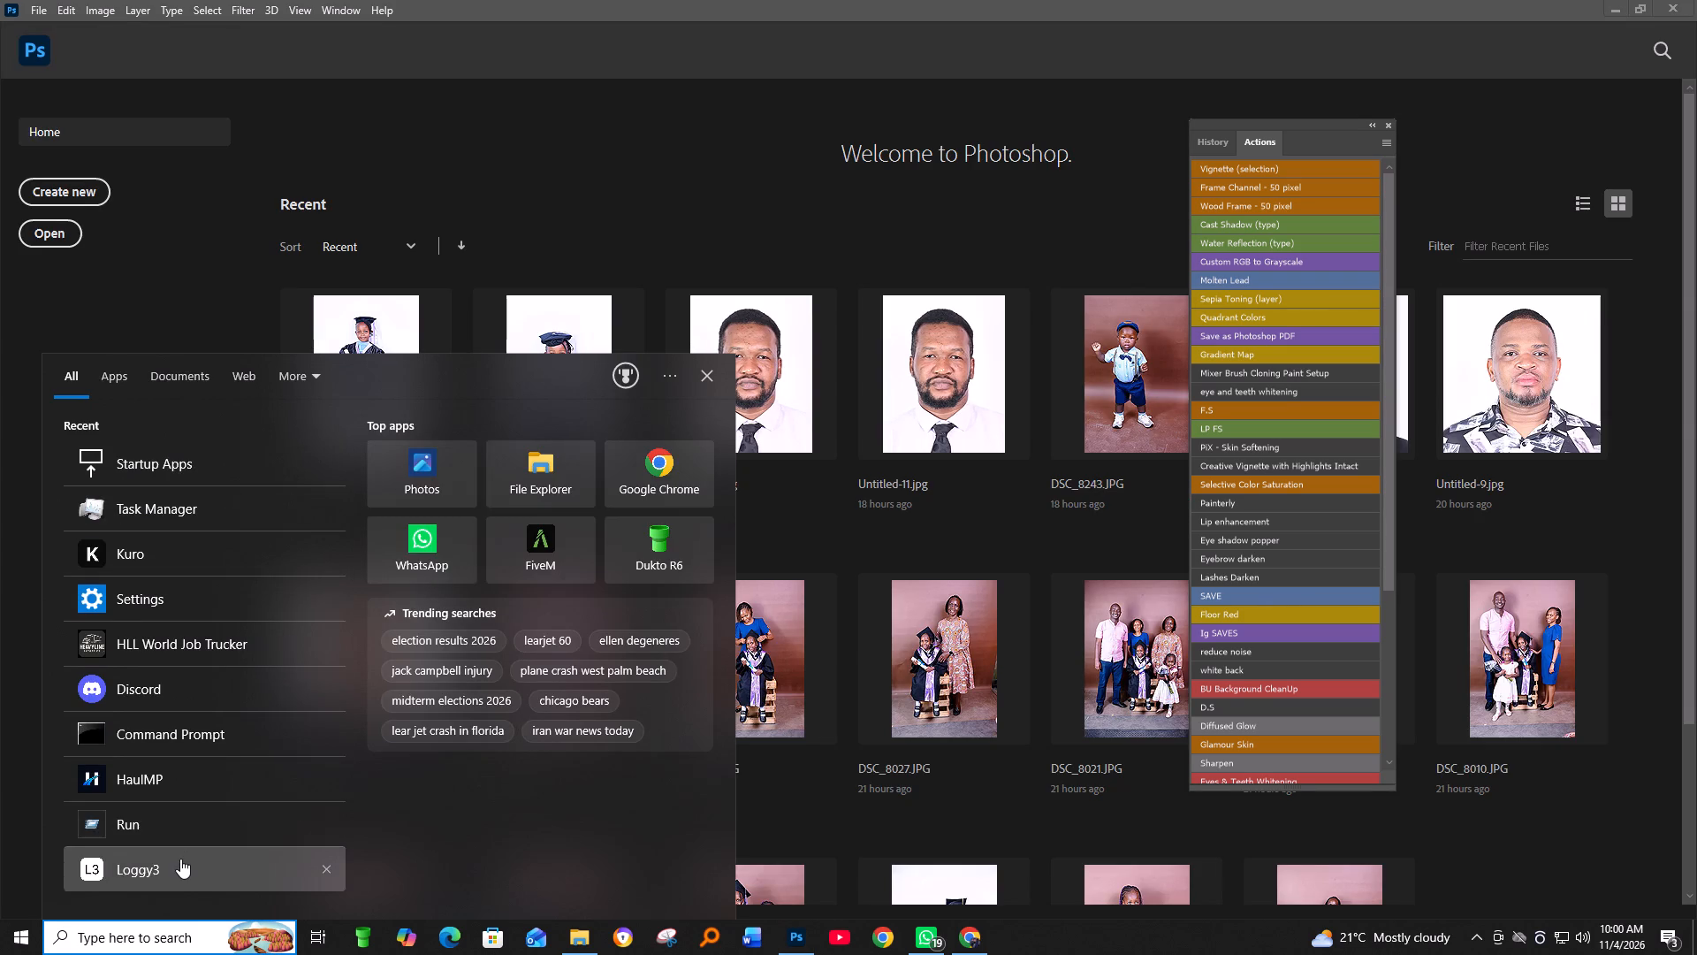
pyautogui.click(180, 859)
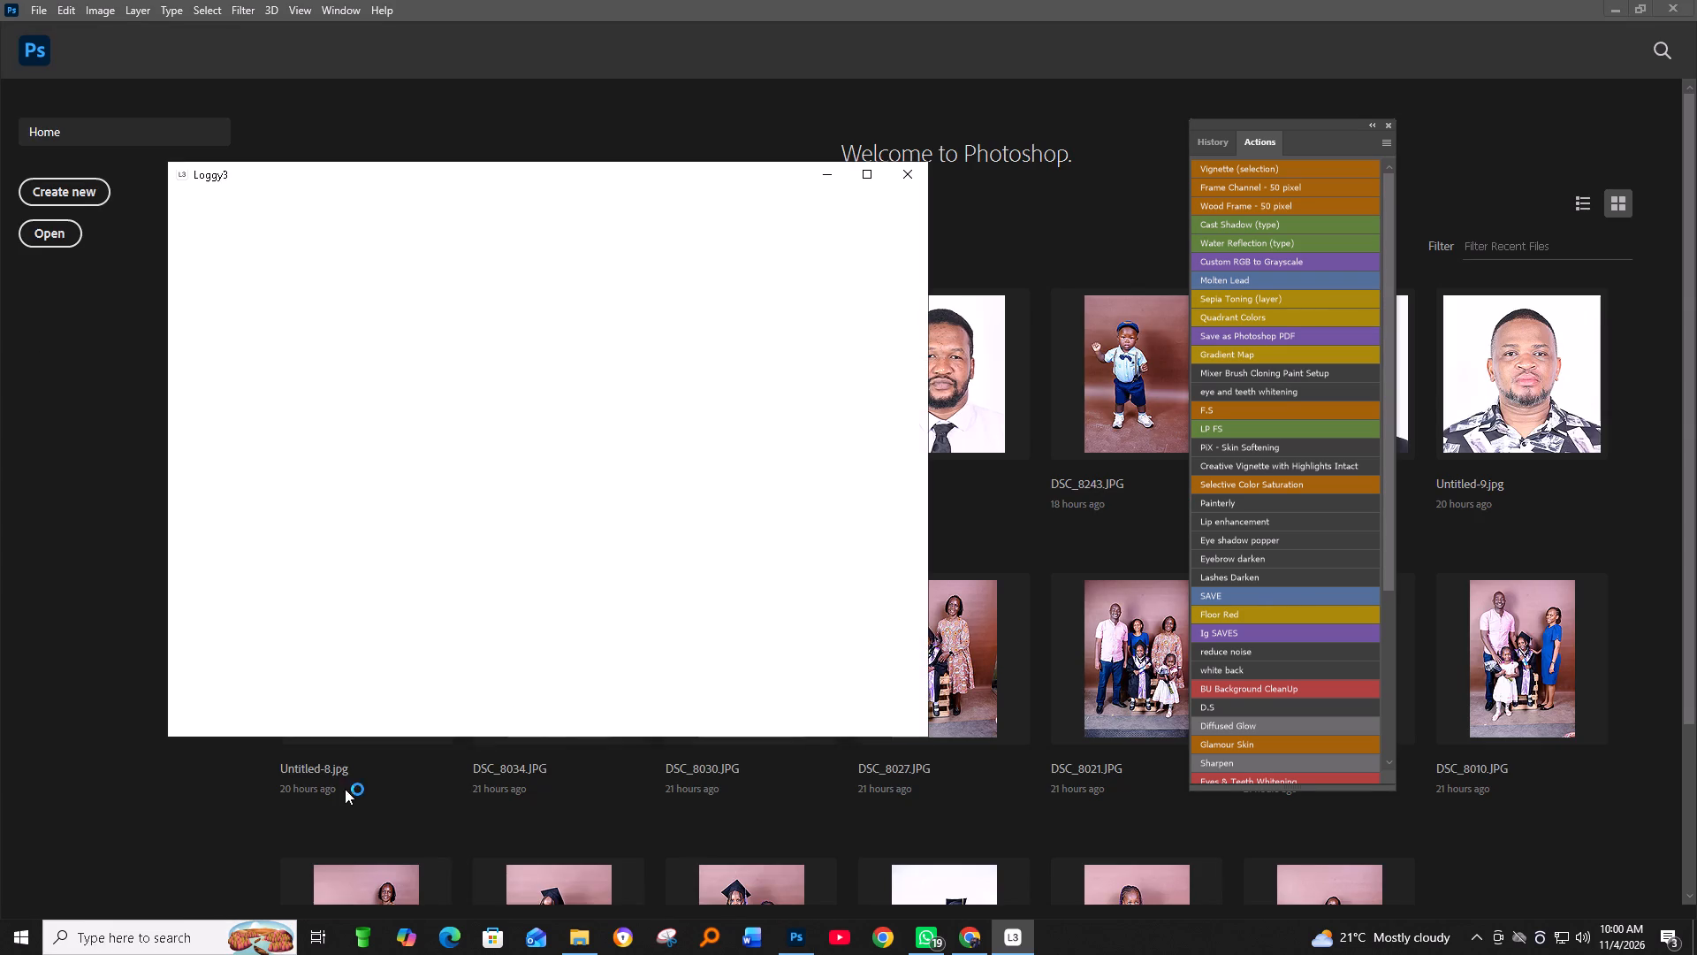